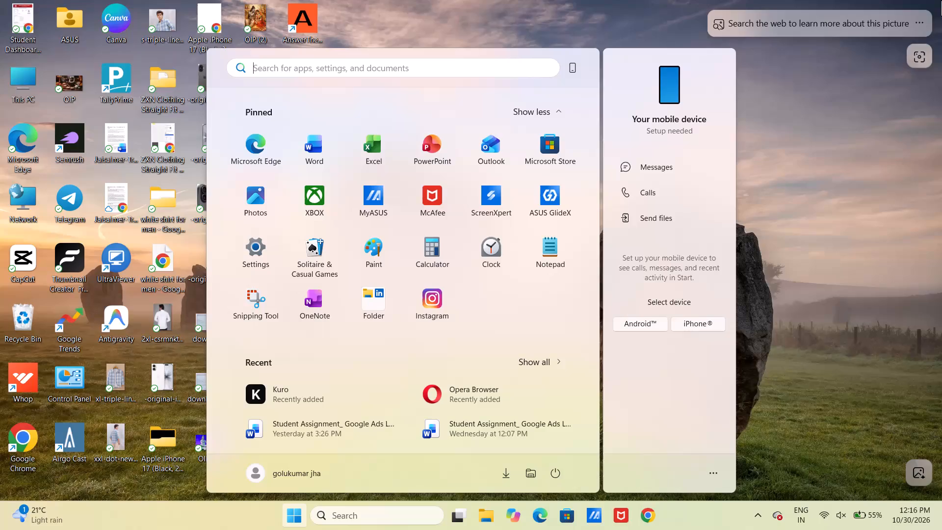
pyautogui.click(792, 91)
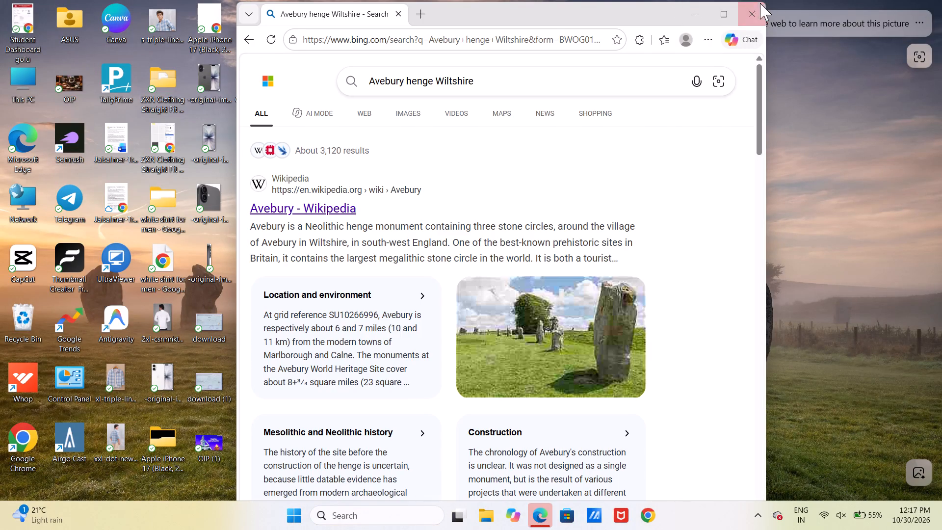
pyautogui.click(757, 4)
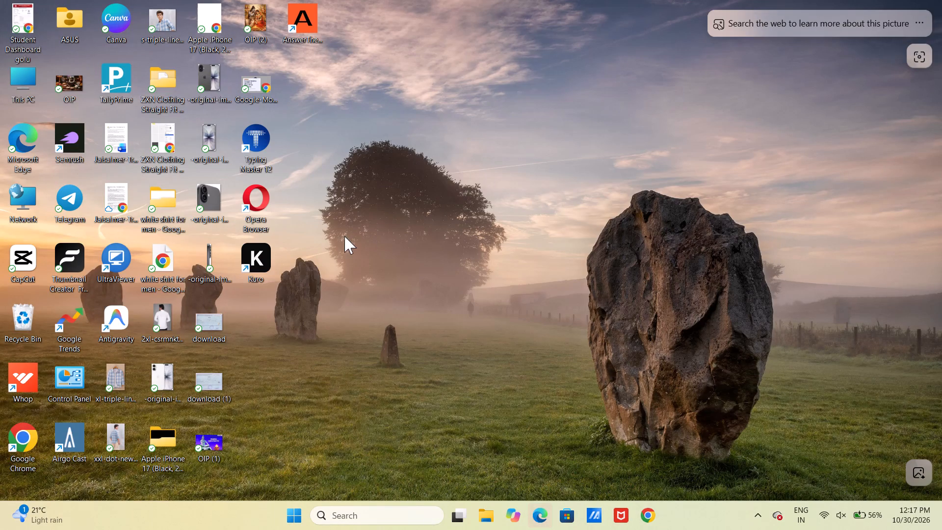
# Switch to Google Chrome and bring up the already open Google Ads overview page in a maximized window.
pyautogui.doubleClick(34, 431)
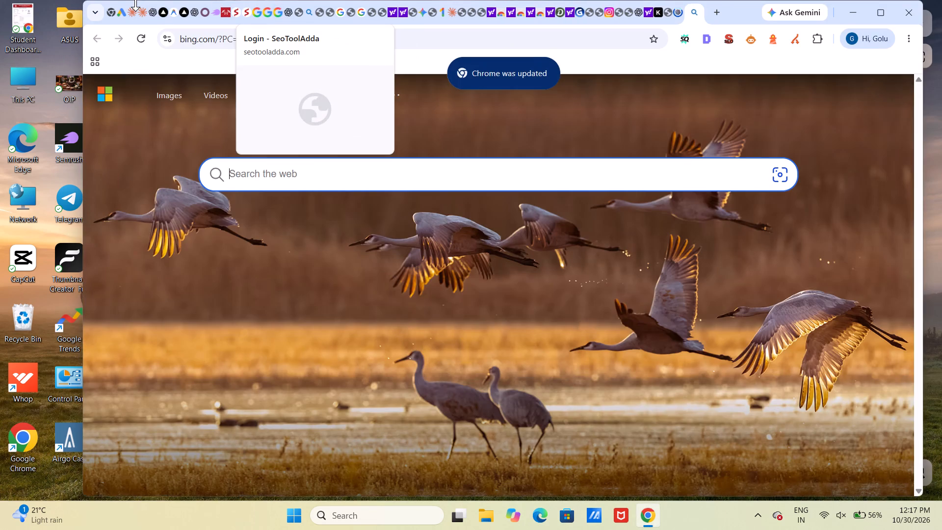
pyautogui.click(122, 13)
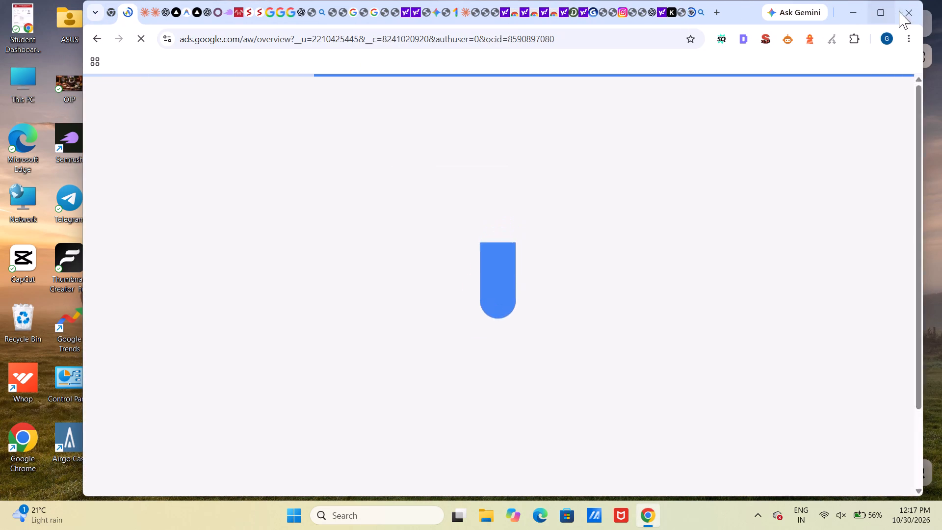
pyautogui.click(877, 19)
pyautogui.moveTo(877, 19); pyautogui.dragTo(790, 56)
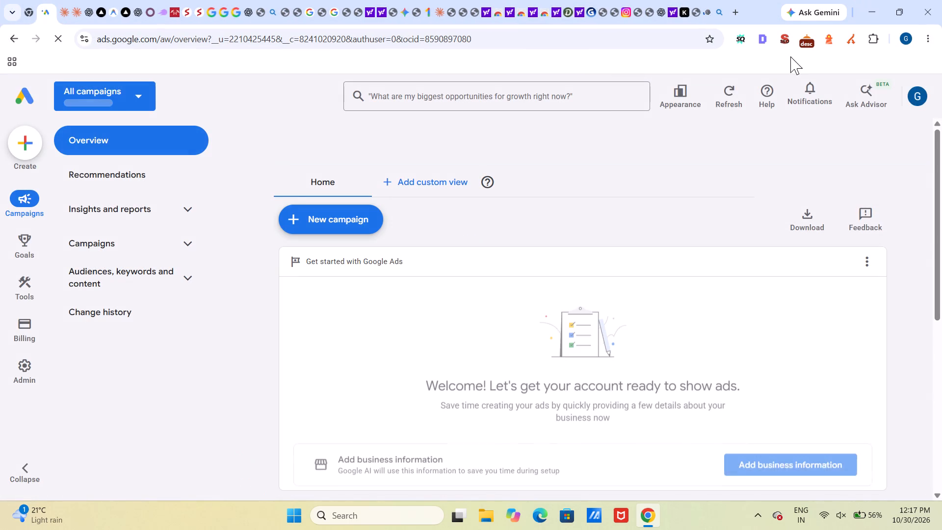
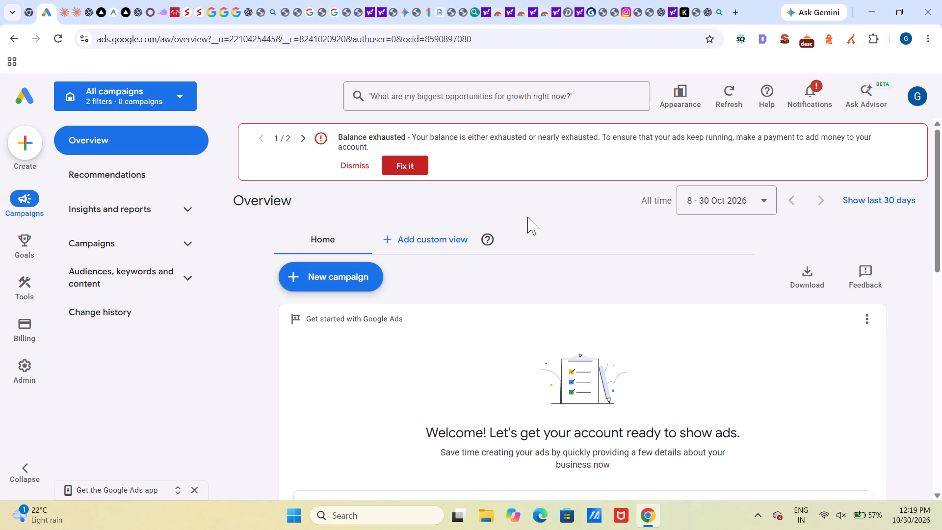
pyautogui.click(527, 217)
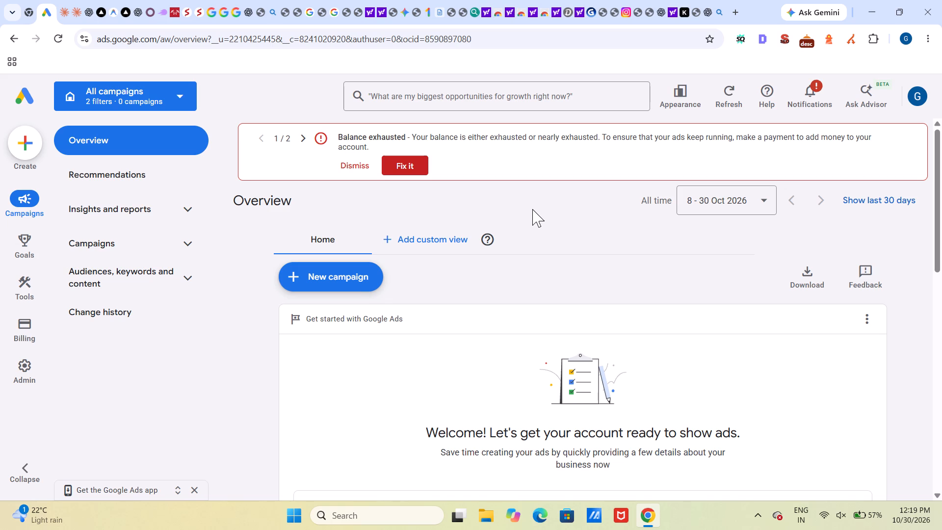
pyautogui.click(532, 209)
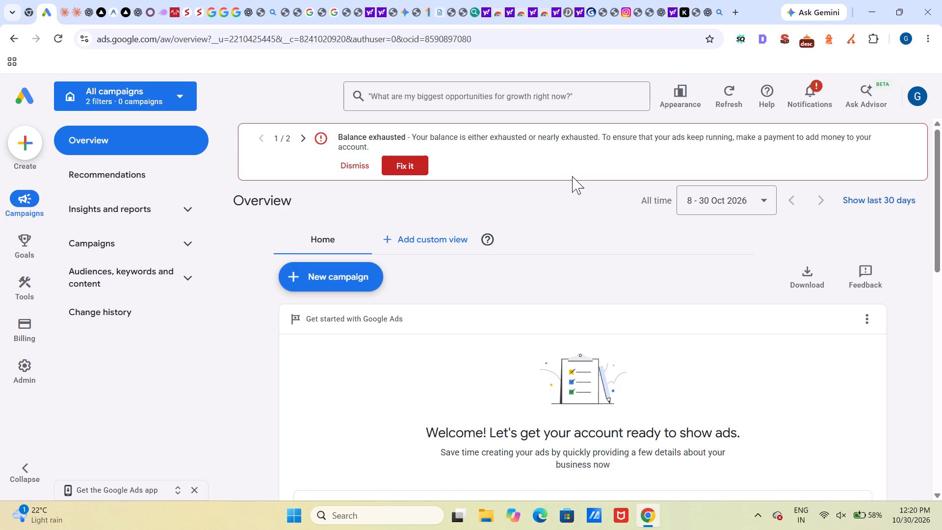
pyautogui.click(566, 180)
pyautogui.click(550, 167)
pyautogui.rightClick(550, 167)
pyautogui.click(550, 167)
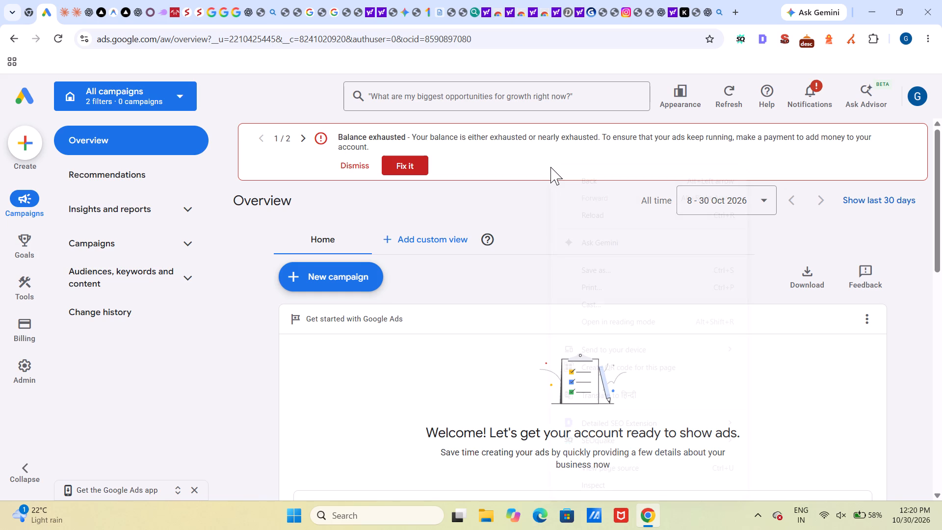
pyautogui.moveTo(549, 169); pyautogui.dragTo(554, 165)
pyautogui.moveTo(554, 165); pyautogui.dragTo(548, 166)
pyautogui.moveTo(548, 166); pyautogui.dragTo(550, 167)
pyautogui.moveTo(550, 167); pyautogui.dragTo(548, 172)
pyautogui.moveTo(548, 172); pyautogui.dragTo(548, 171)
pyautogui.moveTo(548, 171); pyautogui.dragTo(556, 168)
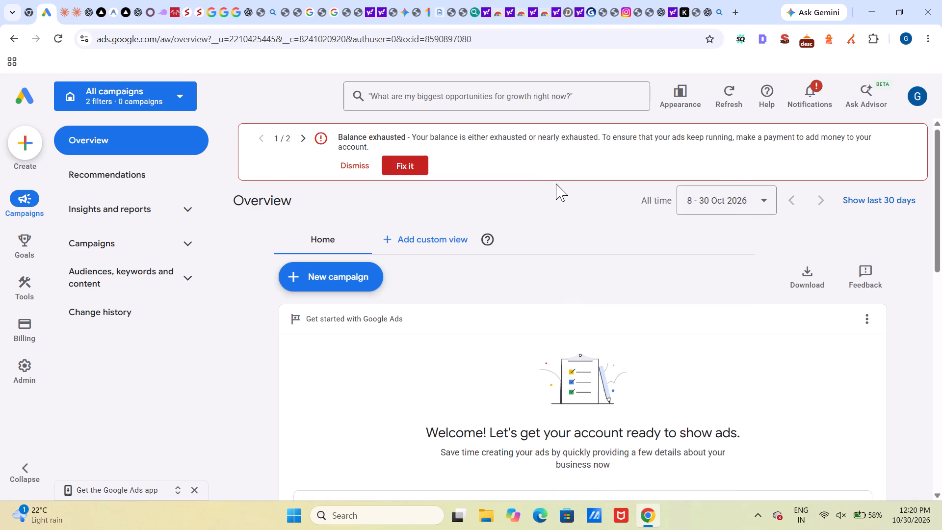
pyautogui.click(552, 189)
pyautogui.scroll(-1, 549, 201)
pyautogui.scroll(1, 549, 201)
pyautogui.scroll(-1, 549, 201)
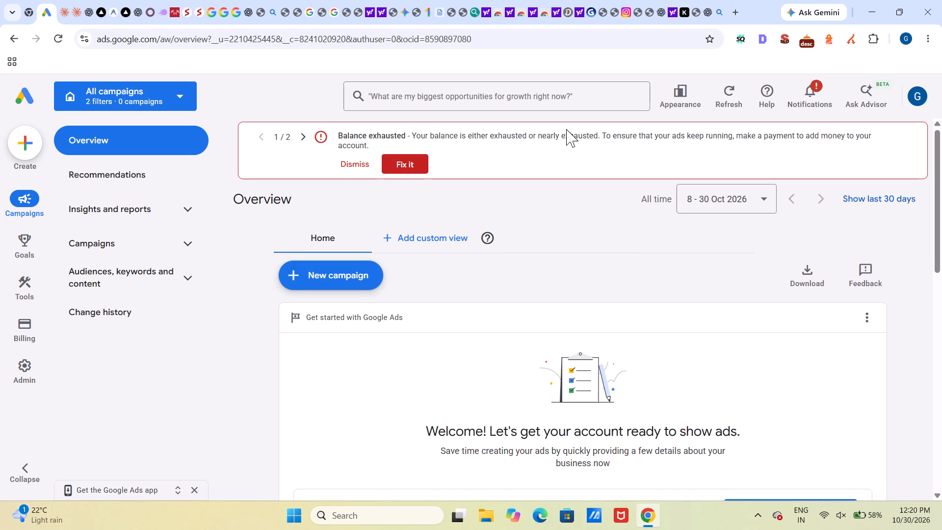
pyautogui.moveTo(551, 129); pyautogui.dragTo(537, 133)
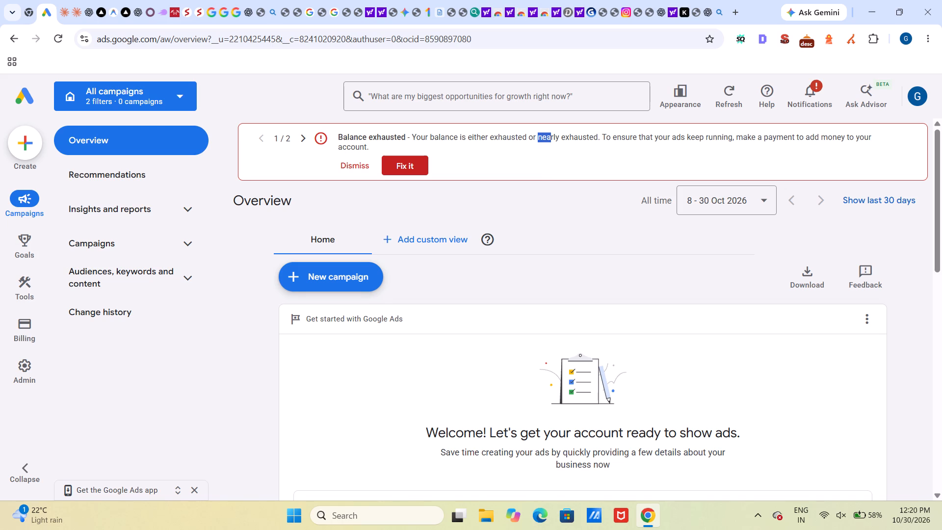
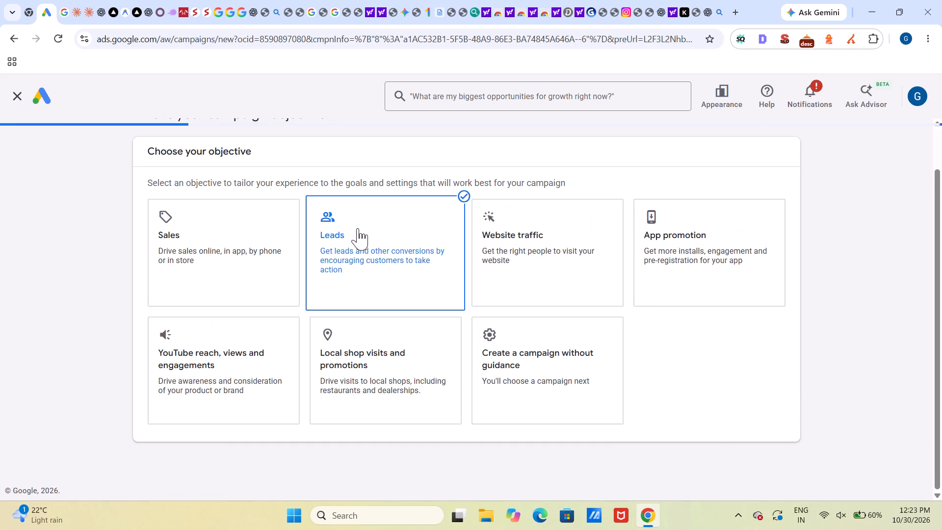
# Go through both parts of the conversion goals introduction for the Leads objective and close it.
pyautogui.scroll(2, 374, 125)
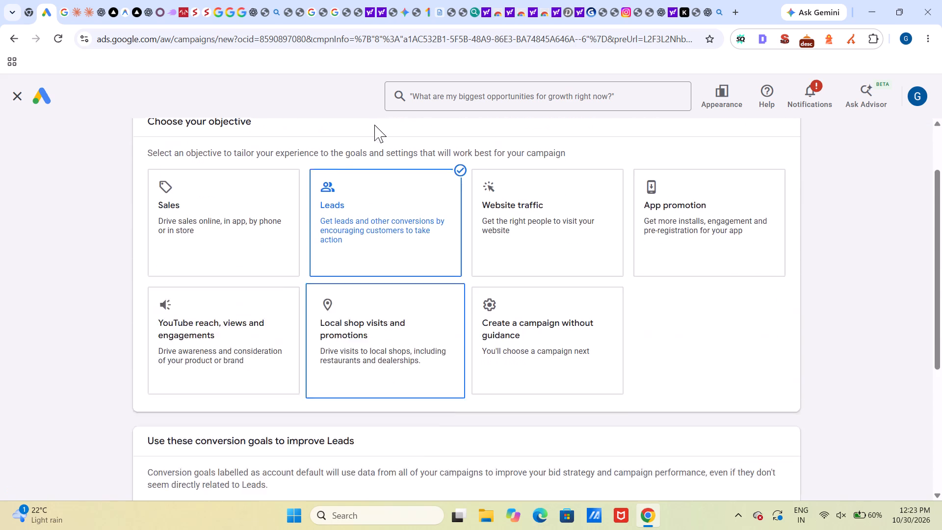
pyautogui.scroll(1, 374, 125)
pyautogui.scroll(-1, 374, 125)
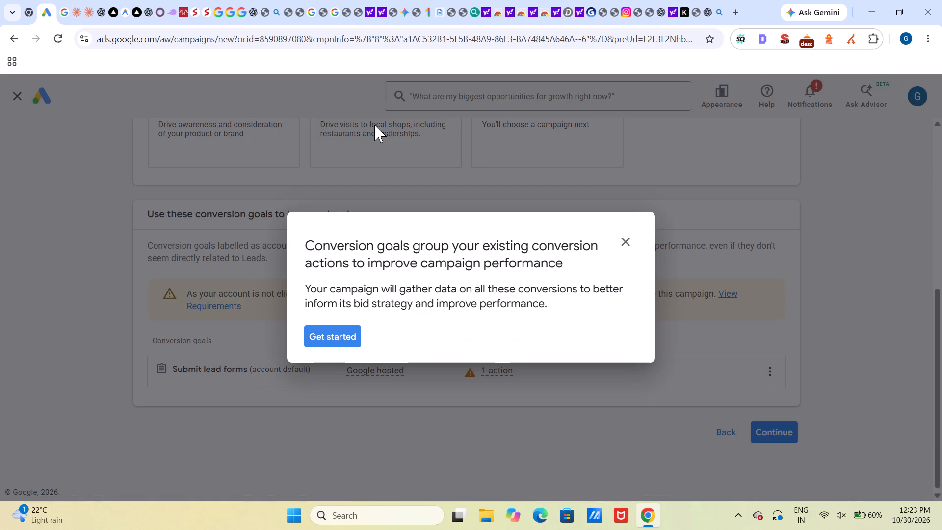
pyautogui.scroll(-1, 374, 125)
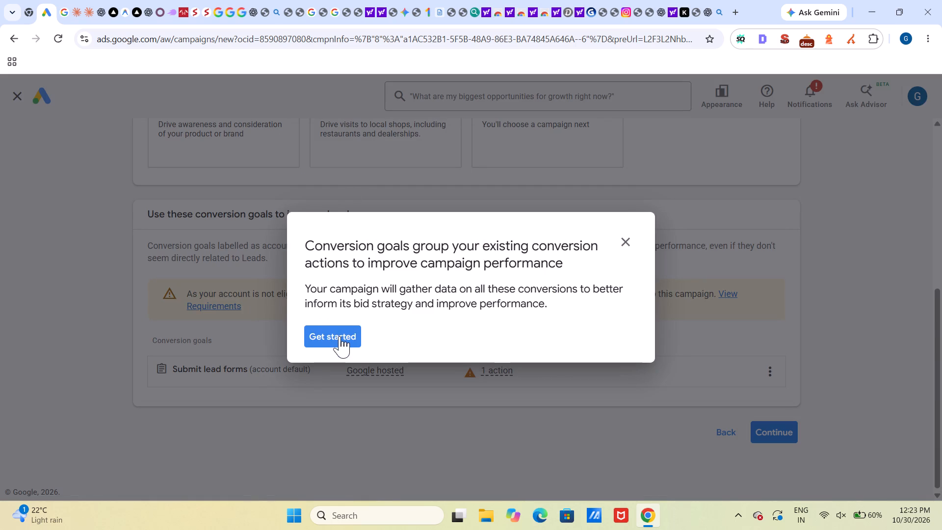
pyautogui.click(340, 336)
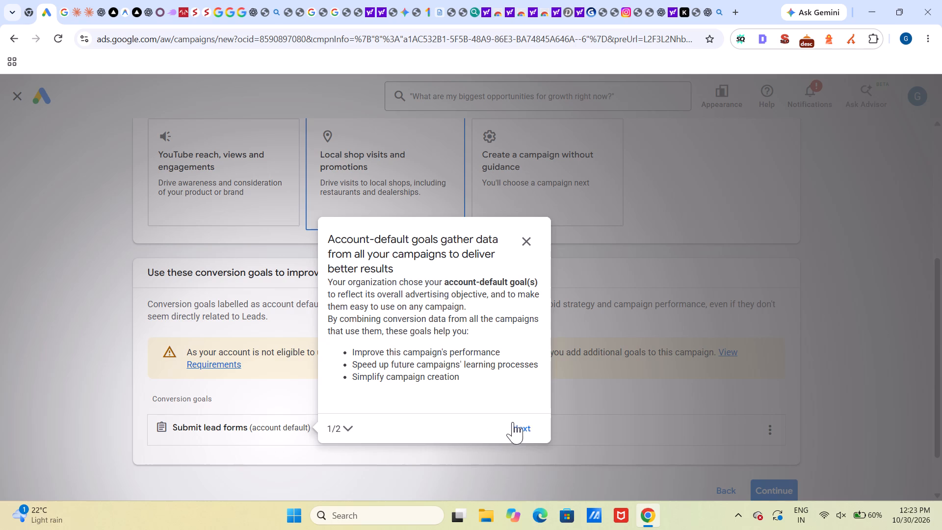
pyautogui.click(527, 411)
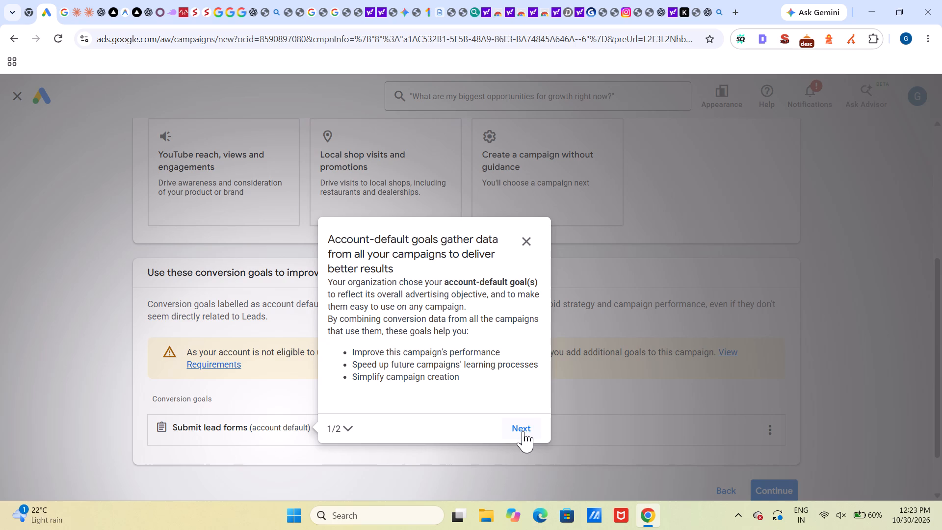
pyautogui.click(523, 431)
pyautogui.scroll(1, 502, 344)
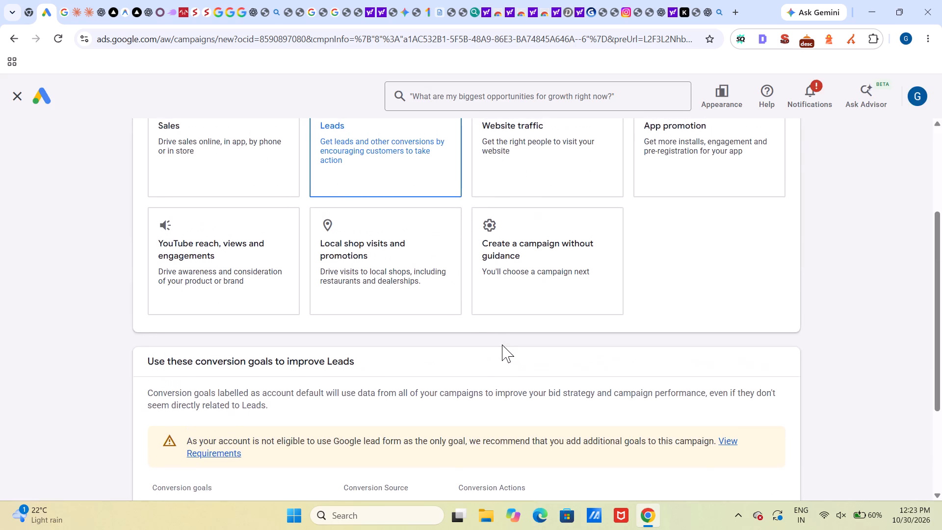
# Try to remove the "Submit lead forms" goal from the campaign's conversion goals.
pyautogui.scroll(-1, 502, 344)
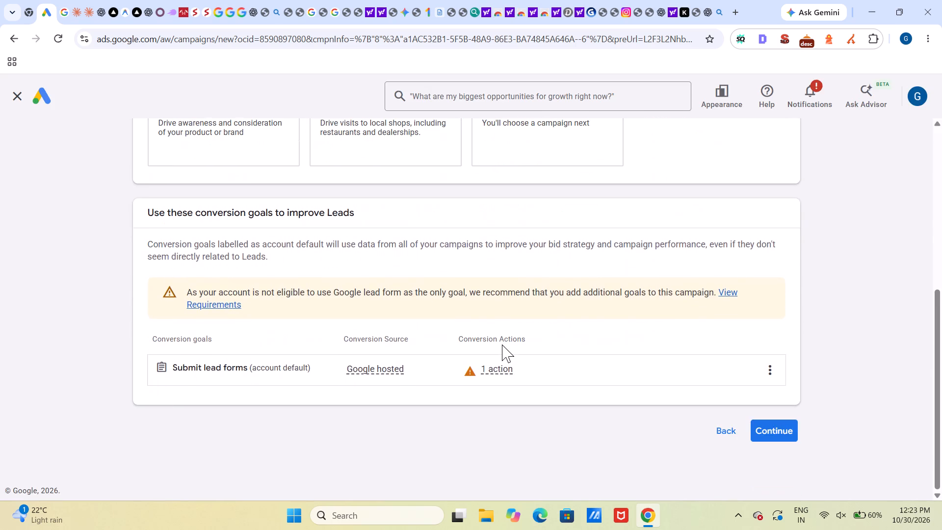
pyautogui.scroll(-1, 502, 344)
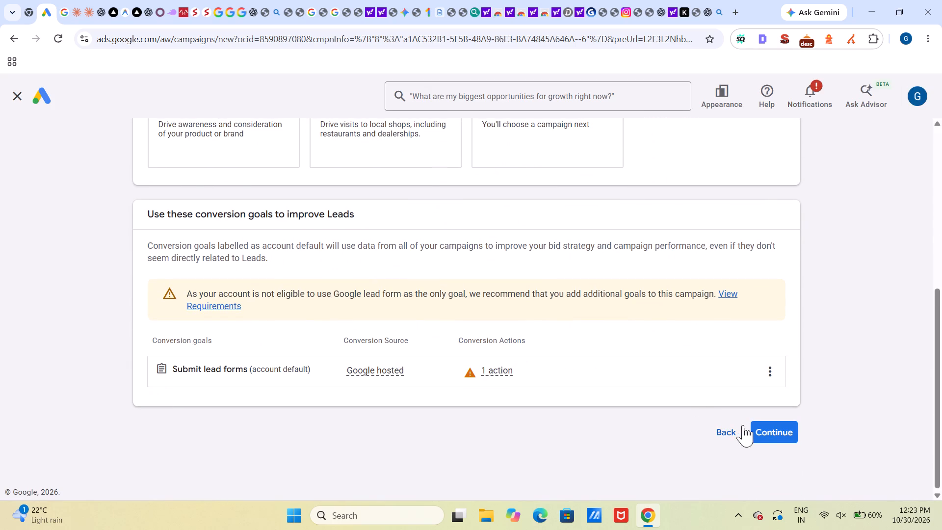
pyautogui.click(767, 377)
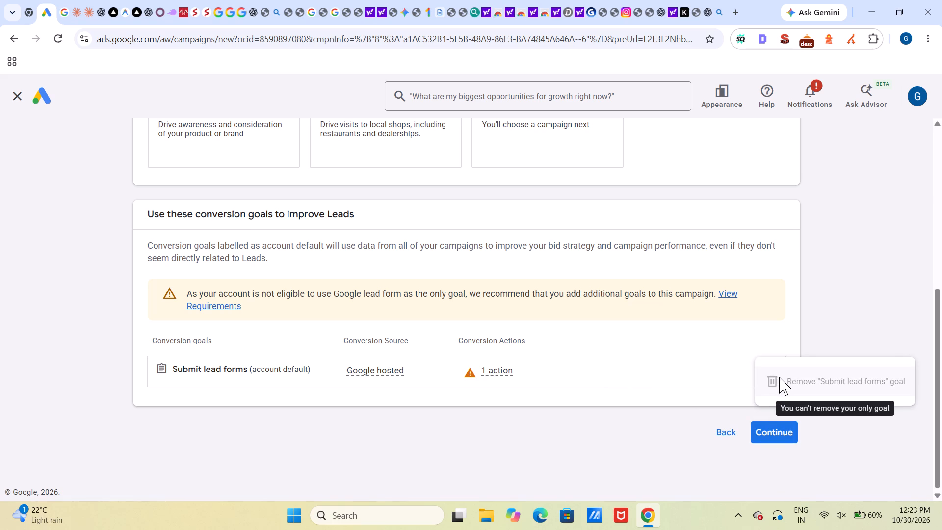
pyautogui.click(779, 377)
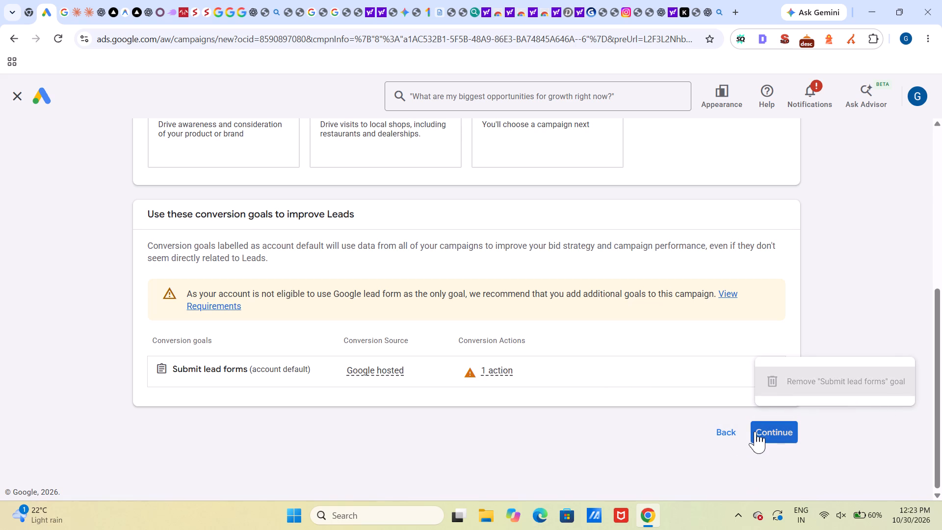
# Continue with the "Submit lead forms" conversion goal and select Search as the campaign type.
pyautogui.click(765, 431)
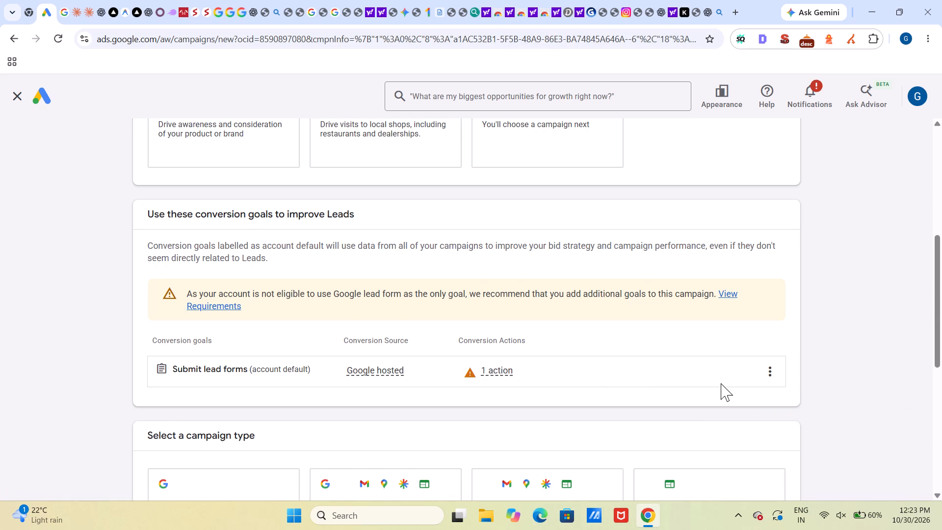
pyautogui.scroll(-3, 721, 383)
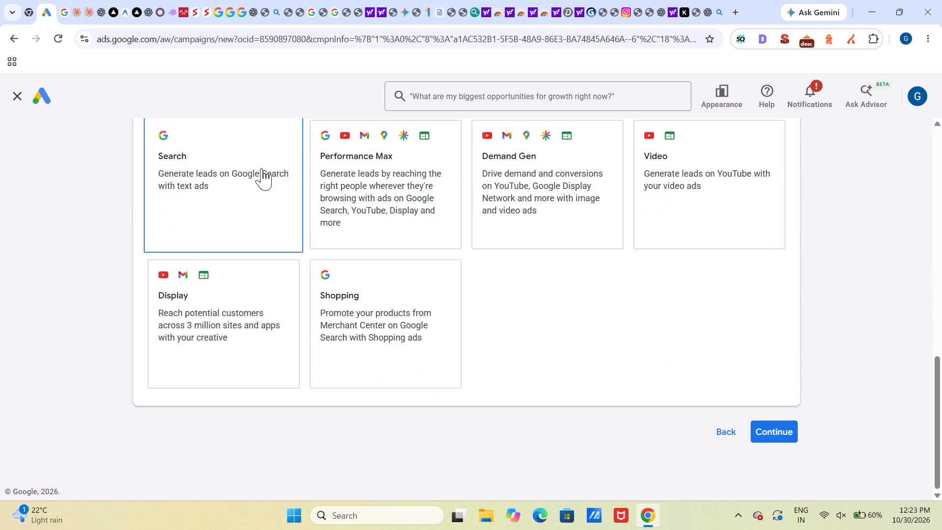
pyautogui.click(262, 168)
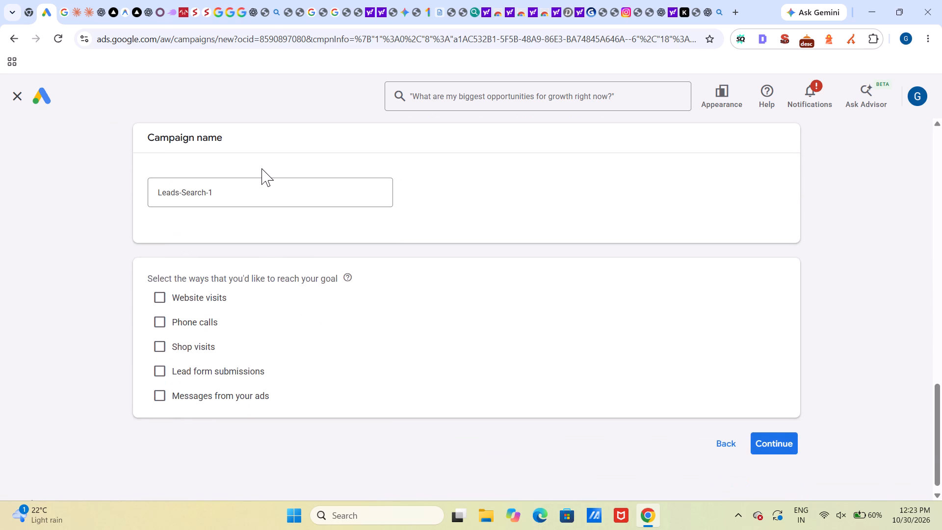
# Keep the campaign name Leads-Search-1, leave all ways to reach the goal unselected, and continue to the bidding settings.
pyautogui.scroll(-2, 275, 278)
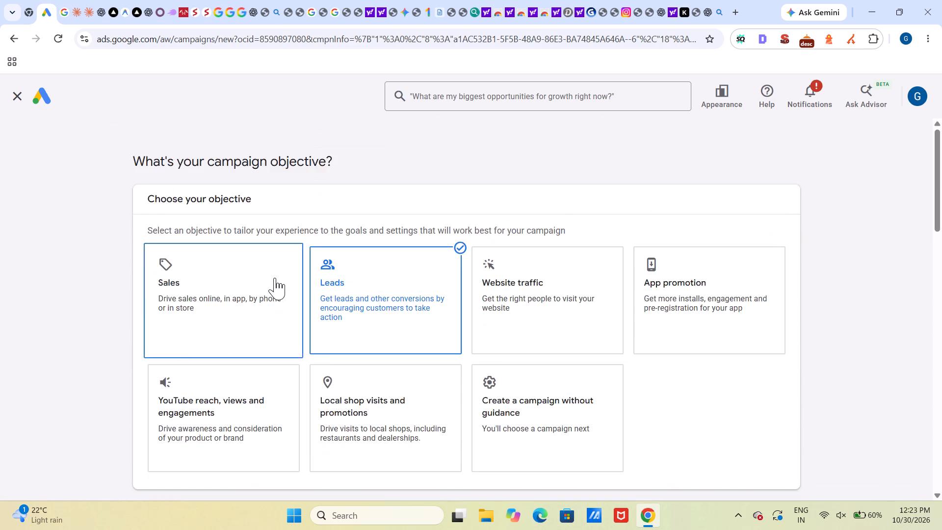
pyautogui.scroll(-3, 275, 278)
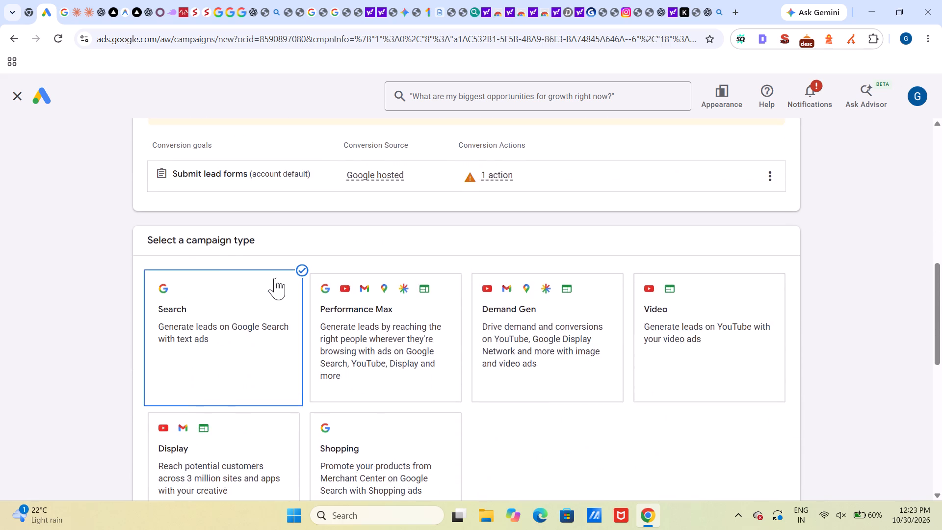
pyautogui.scroll(-4, 275, 278)
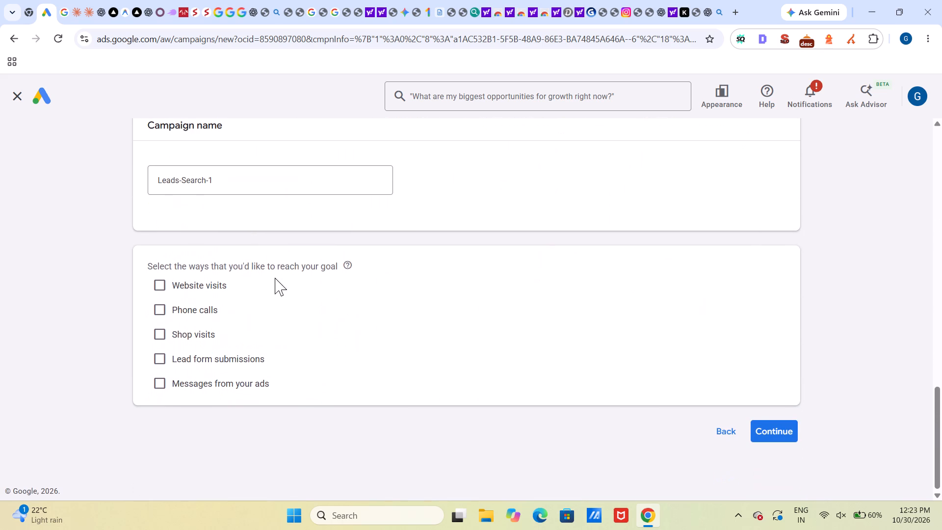
pyautogui.scroll(-1, 275, 278)
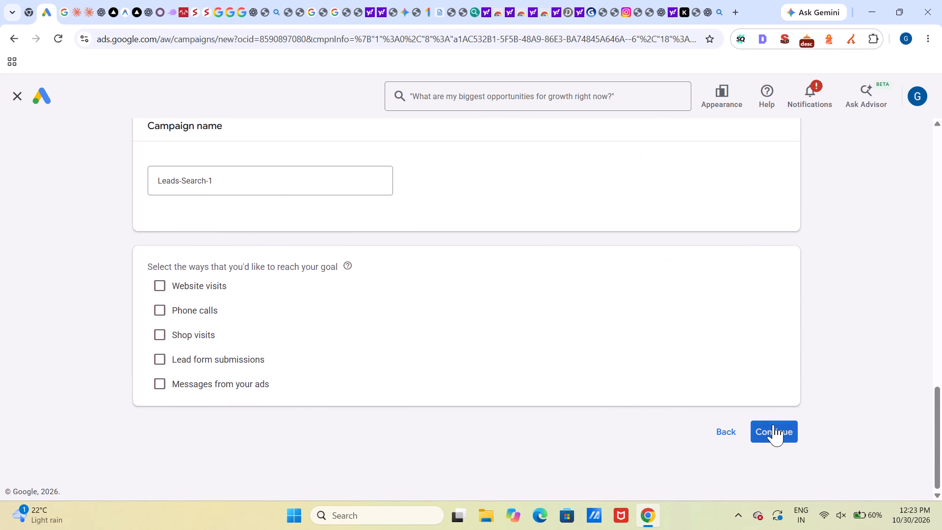
pyautogui.click(774, 424)
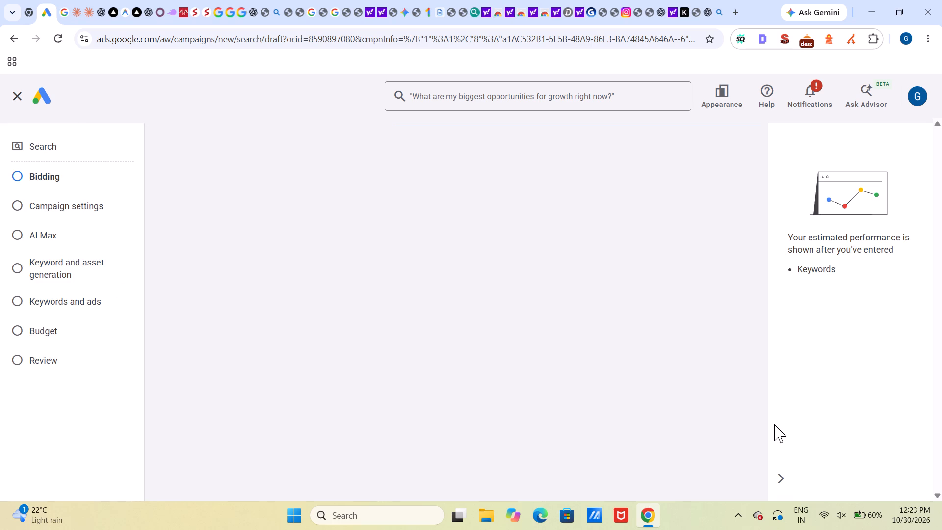
# Keep Maximise conversions as the bidding focus with both customer options off, and proceed to the campaign settings.
pyautogui.scroll(-1, 487, 479)
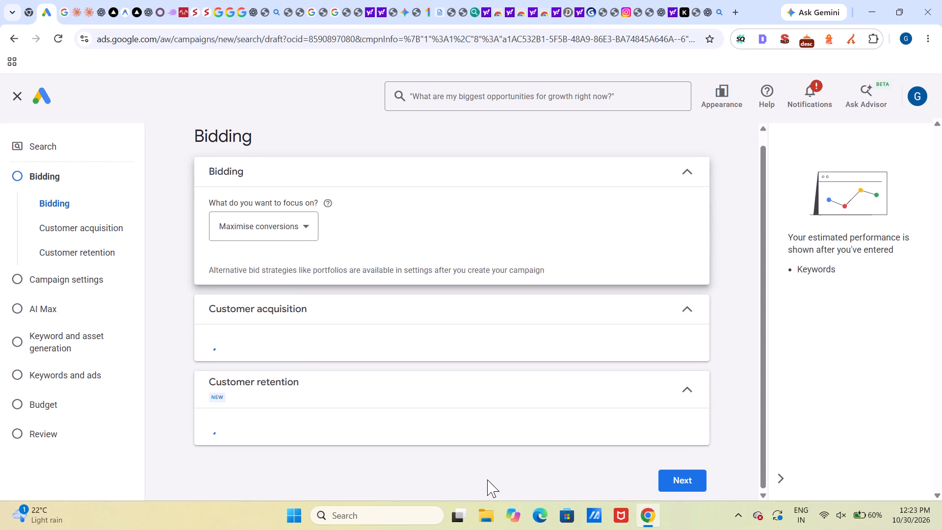
pyautogui.scroll(-1, 487, 479)
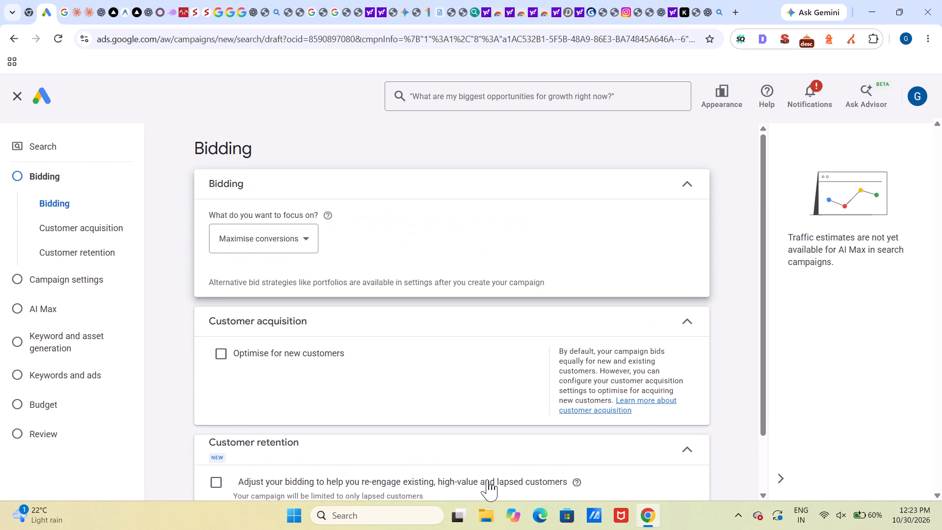
pyautogui.scroll(-1, 487, 479)
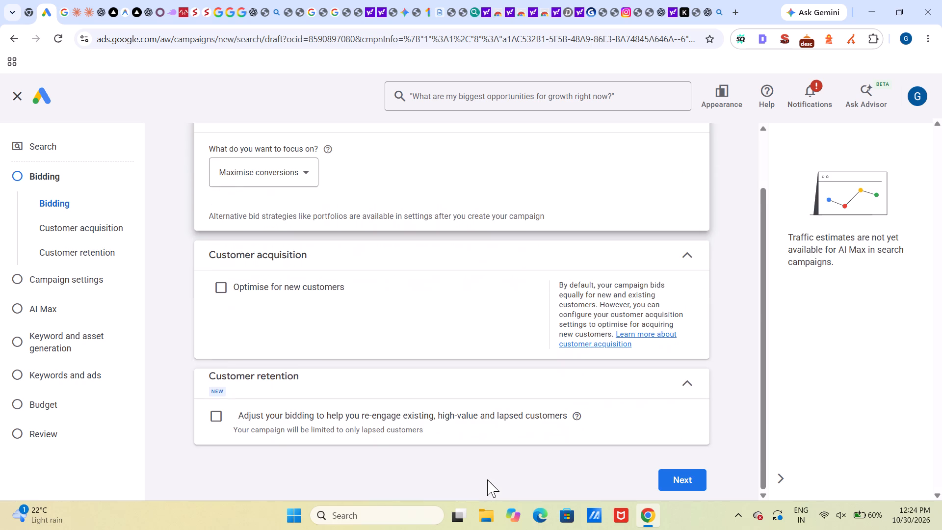
pyautogui.scroll(-1, 487, 479)
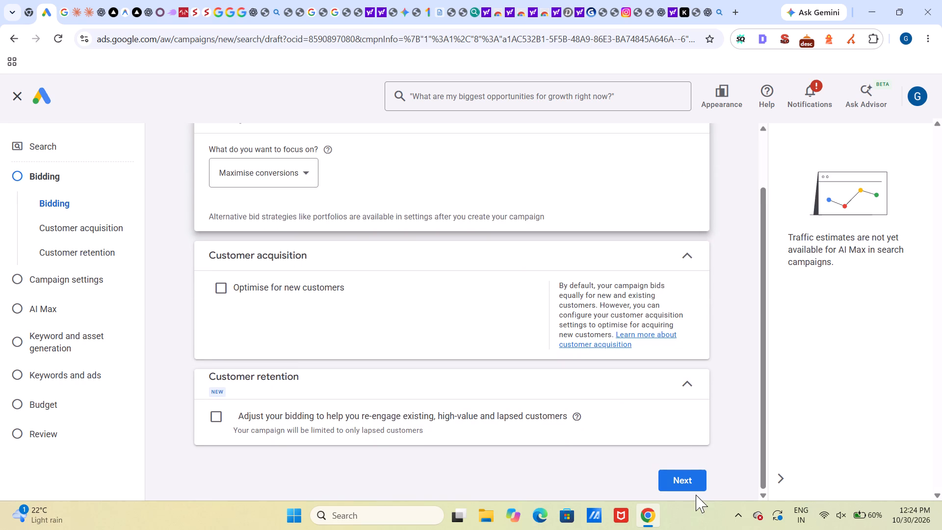
pyautogui.click(688, 481)
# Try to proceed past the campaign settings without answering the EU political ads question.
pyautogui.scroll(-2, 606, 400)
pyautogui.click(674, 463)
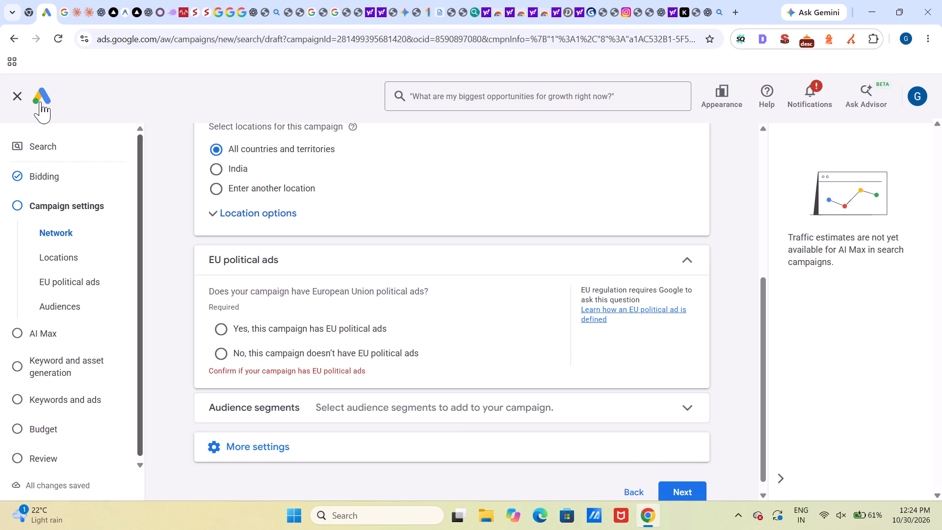
# Exit the campaign draft and discard the changes on the campaign settings page.
pyautogui.click(18, 88)
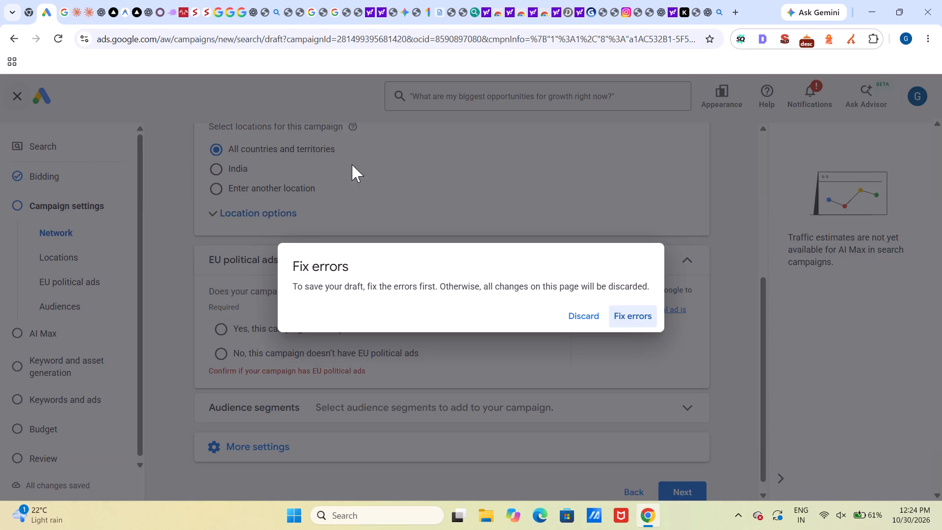
pyautogui.click(592, 319)
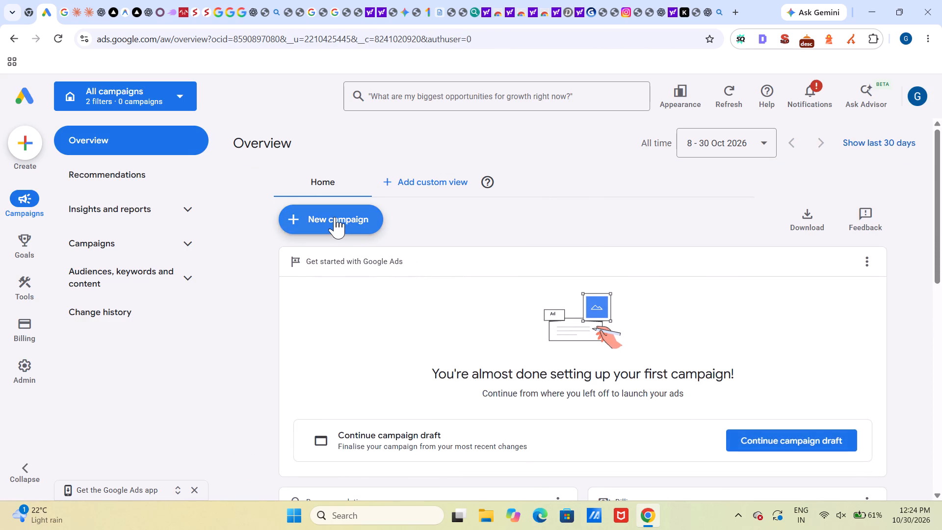
# Start a new campaign from the account overview and skip the business information page.
pyautogui.click(335, 217)
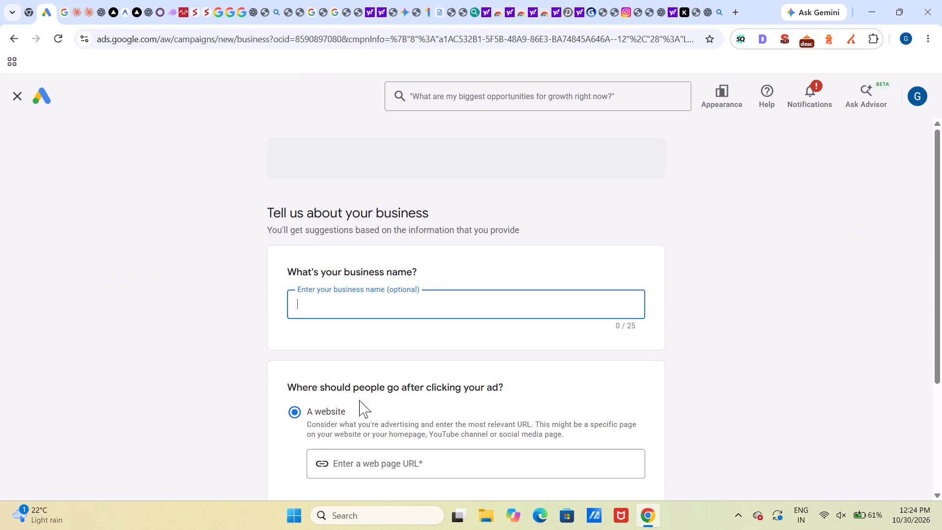
pyautogui.scroll(-3, 350, 414)
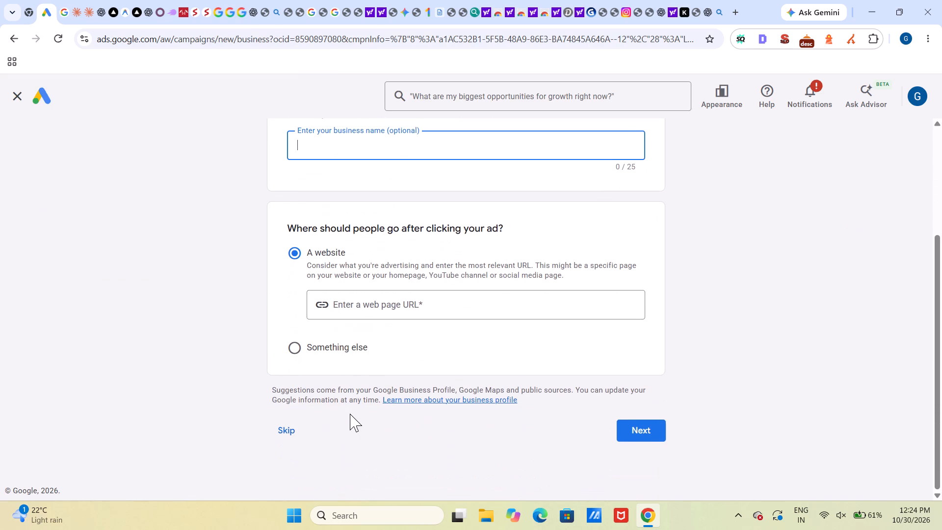
pyautogui.click(288, 431)
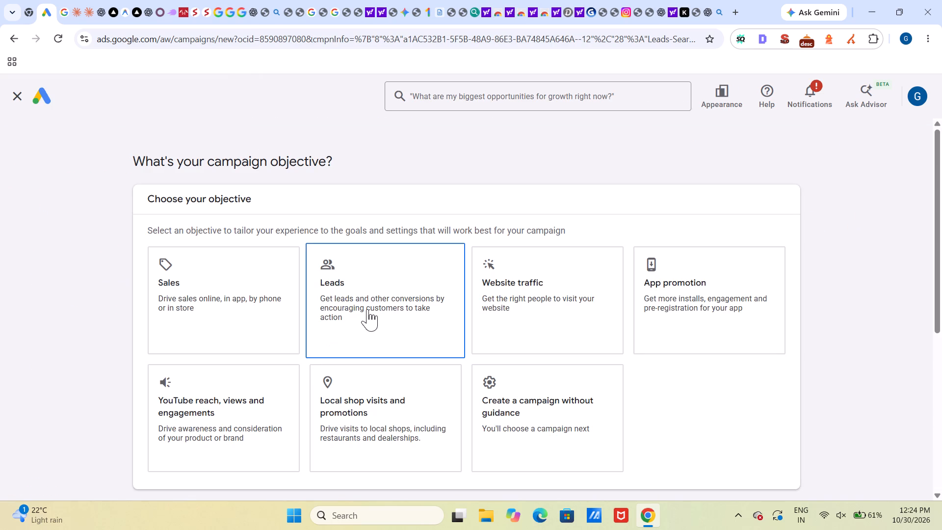
# Choose Leads as the campaign objective and continue with the "Submit lead forms" conversion goal.
pyautogui.click(369, 310)
pyautogui.scroll(-1, 369, 310)
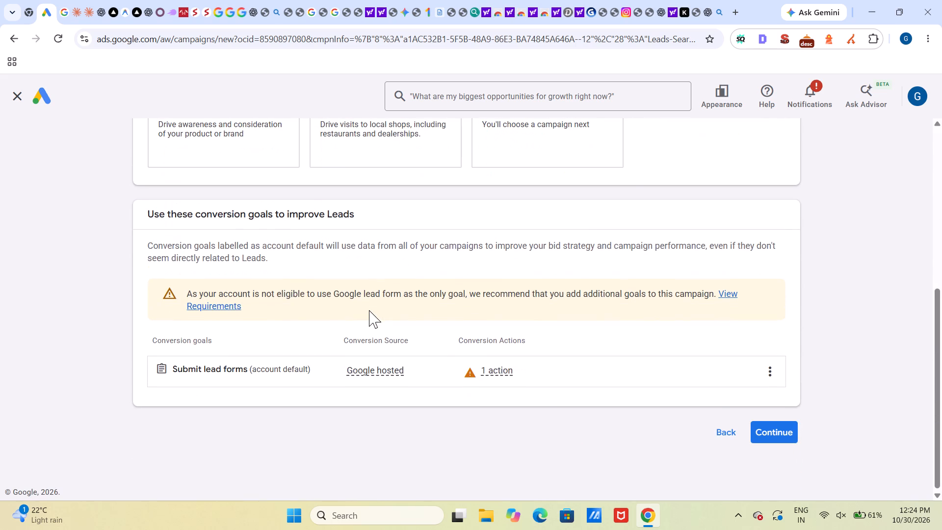
pyautogui.scroll(-1, 369, 310)
pyautogui.click(783, 432)
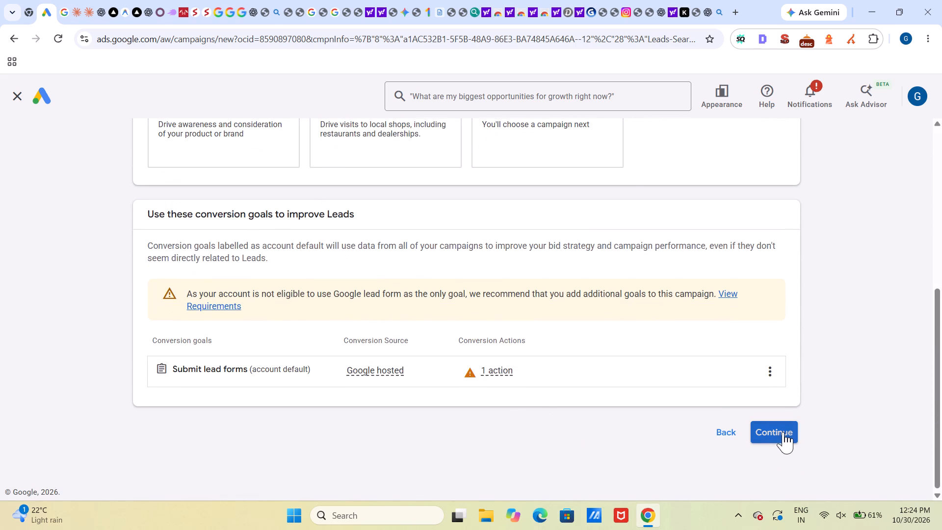
# Select Search as the campaign type for the new Leads campaign.
pyautogui.scroll(-2, 560, 400)
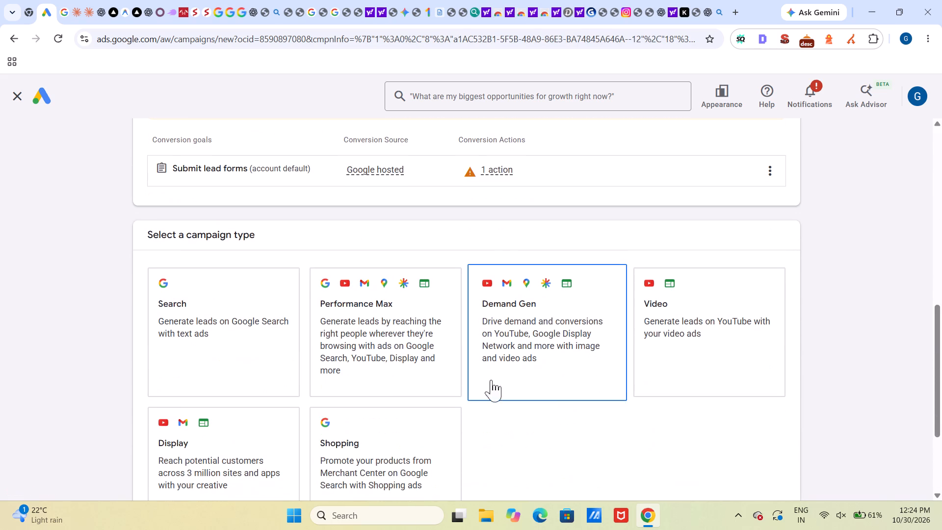
pyautogui.click(244, 354)
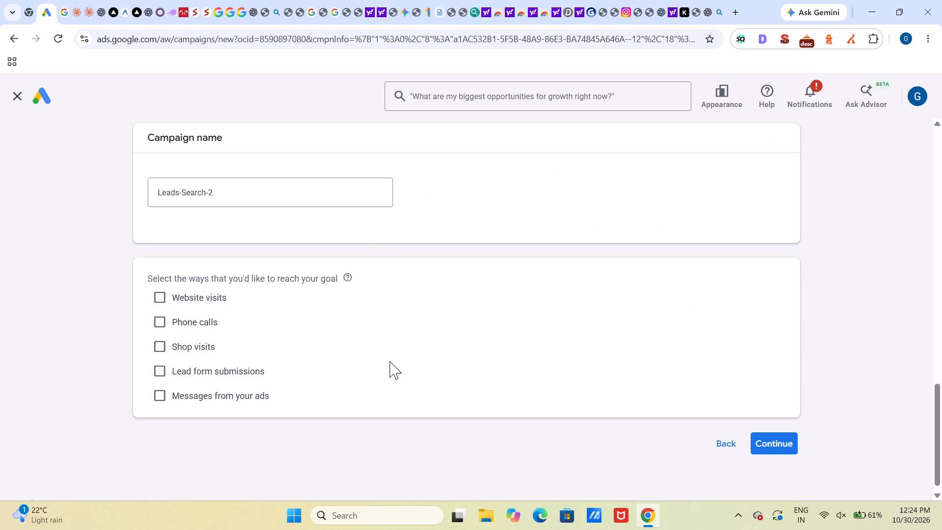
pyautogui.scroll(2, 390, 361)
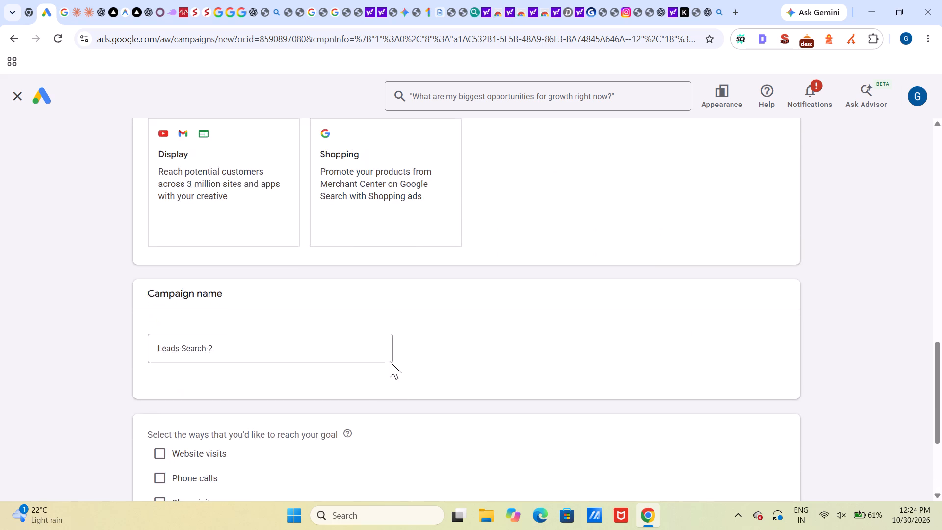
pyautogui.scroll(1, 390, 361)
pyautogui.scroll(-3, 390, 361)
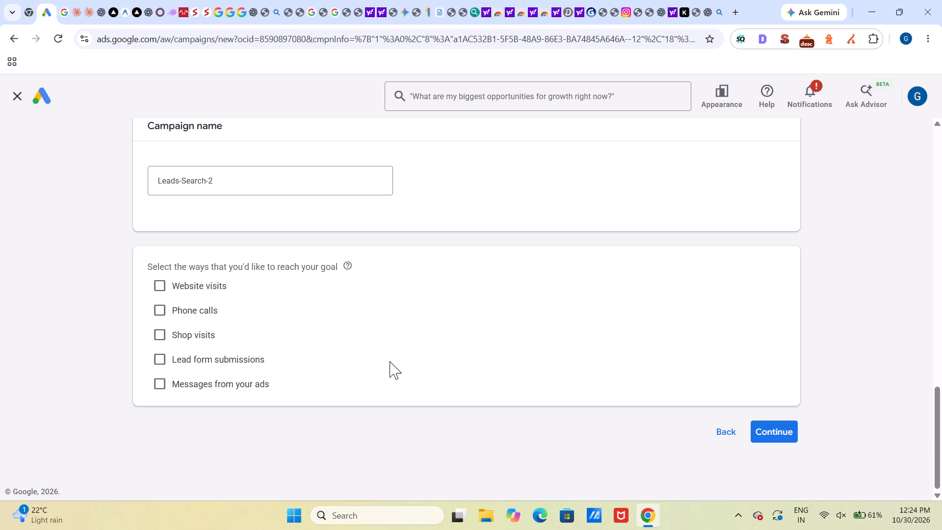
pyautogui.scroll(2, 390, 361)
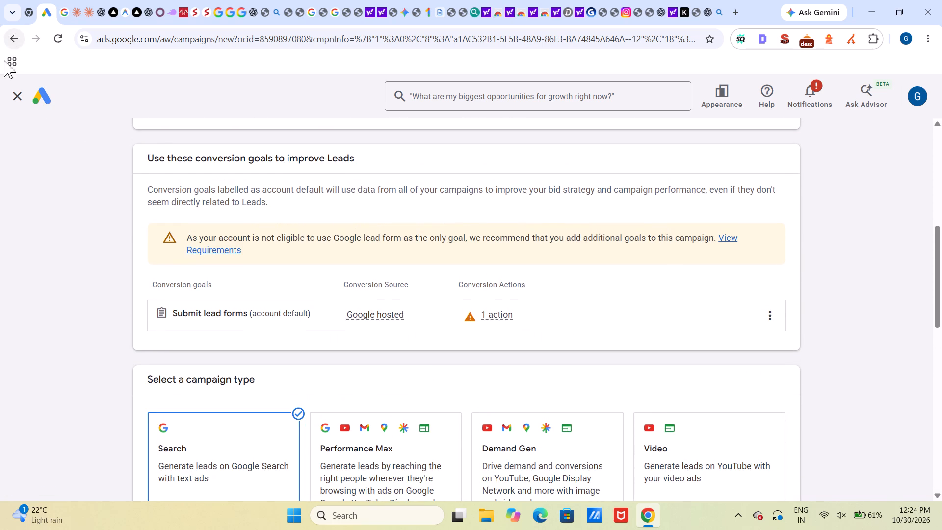
# Restart the campaign setup, skip the business information page and choose Leads as the campaign objective.
pyautogui.click(9, 89)
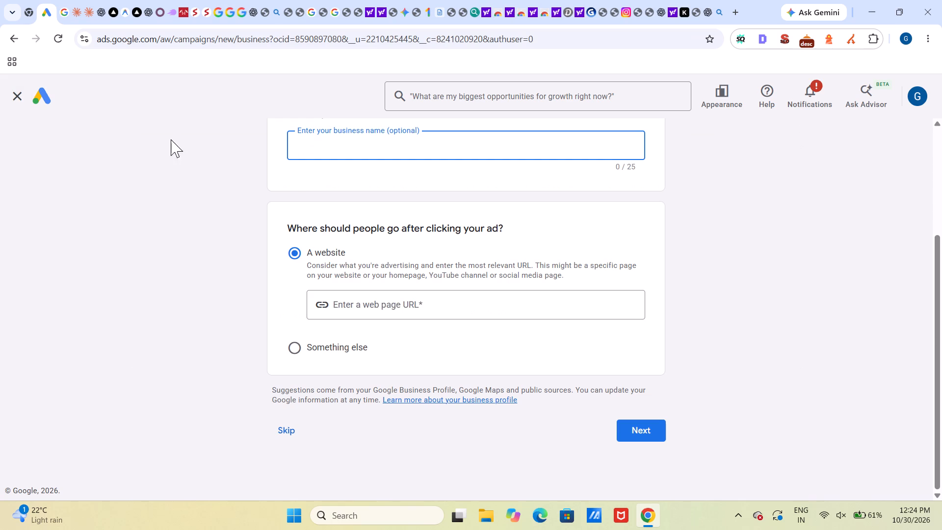
pyautogui.click(283, 428)
pyautogui.click(354, 332)
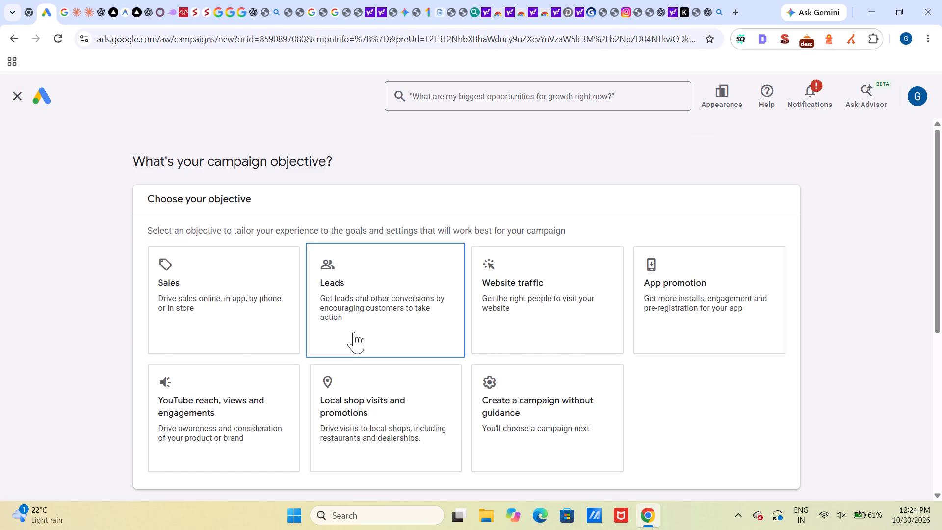
pyautogui.scroll(3, 246, 474)
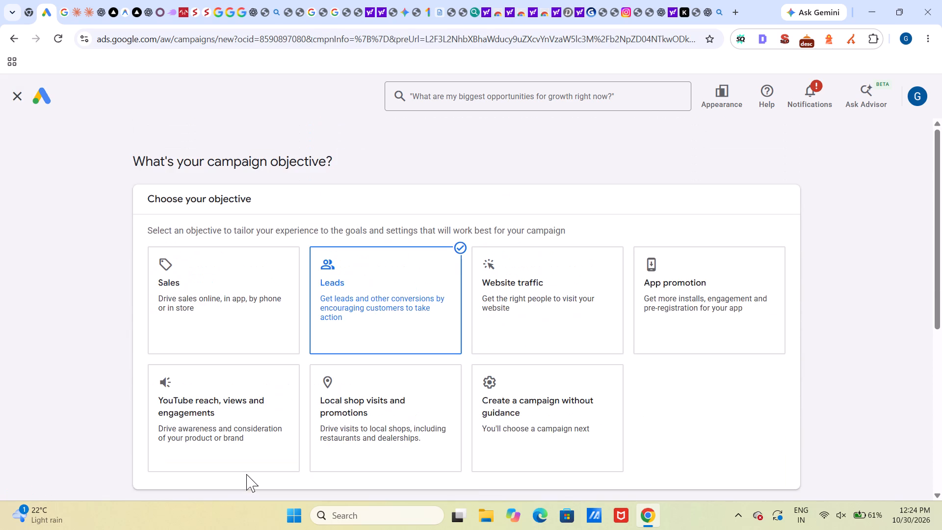
pyautogui.scroll(1, 246, 474)
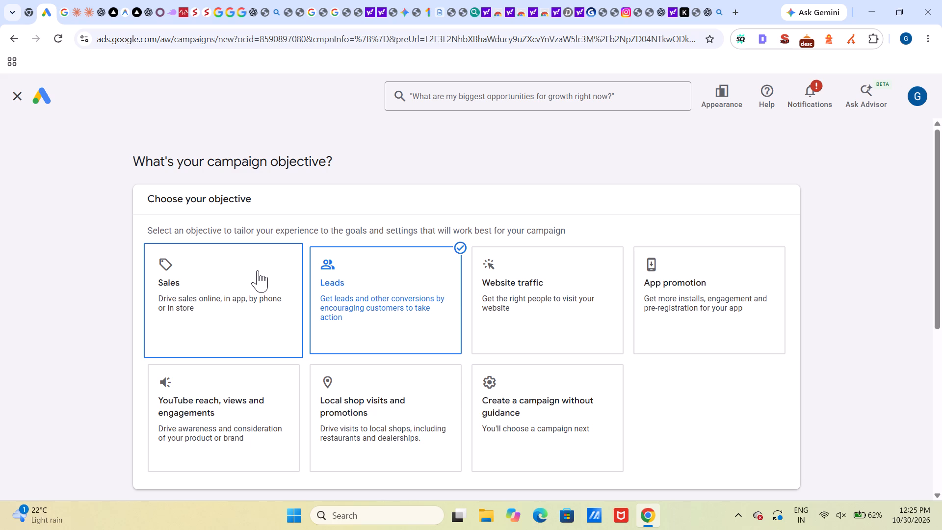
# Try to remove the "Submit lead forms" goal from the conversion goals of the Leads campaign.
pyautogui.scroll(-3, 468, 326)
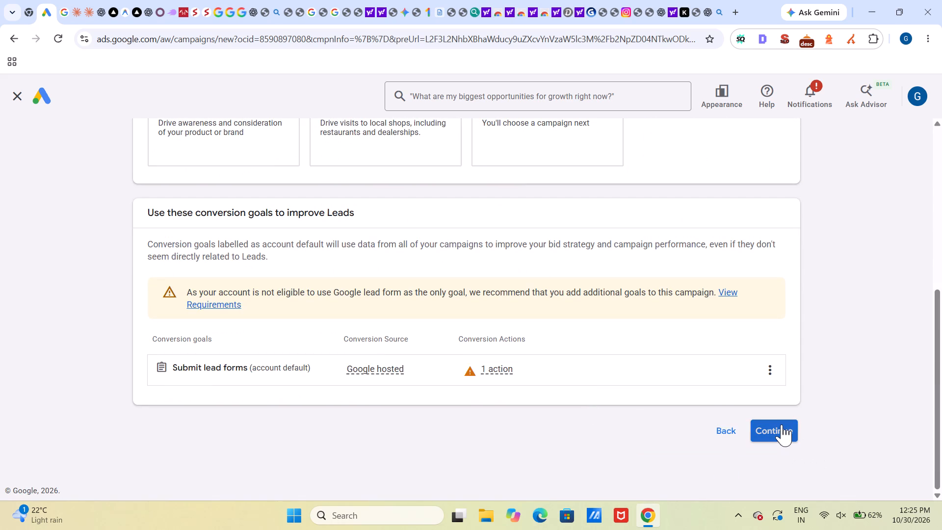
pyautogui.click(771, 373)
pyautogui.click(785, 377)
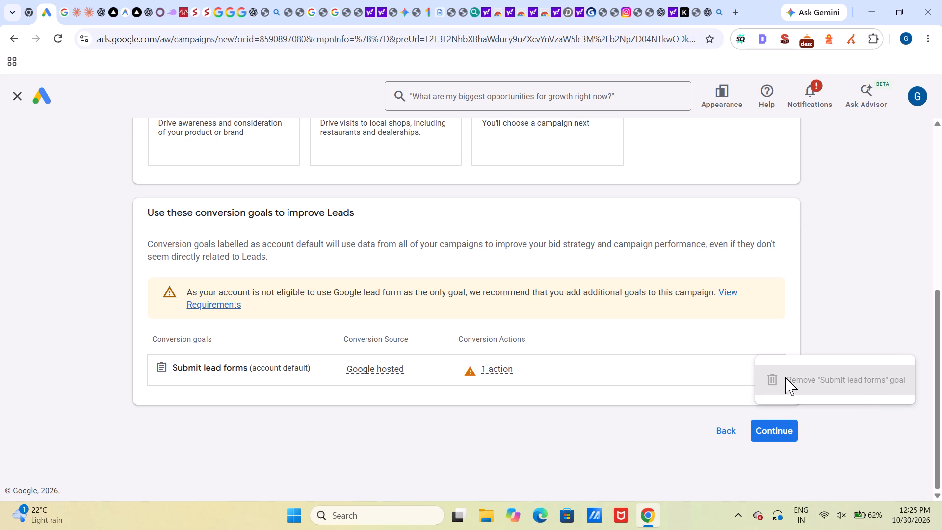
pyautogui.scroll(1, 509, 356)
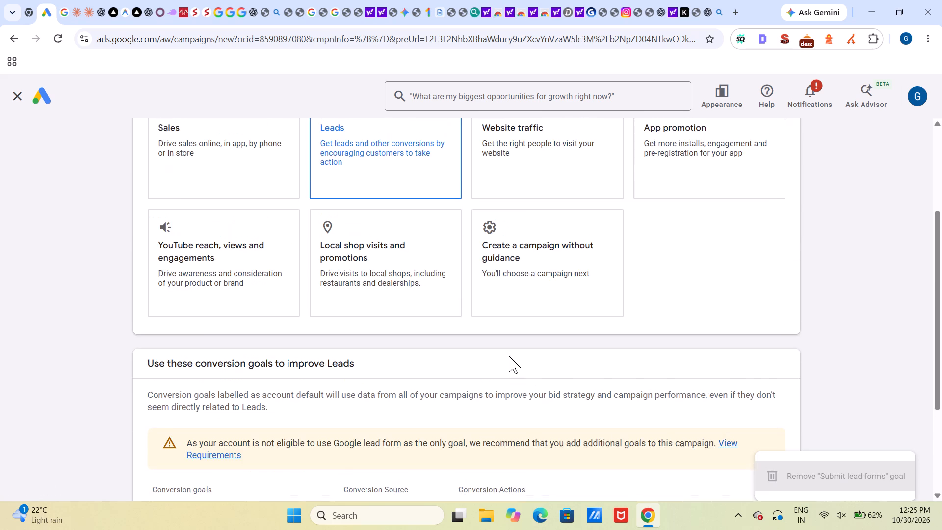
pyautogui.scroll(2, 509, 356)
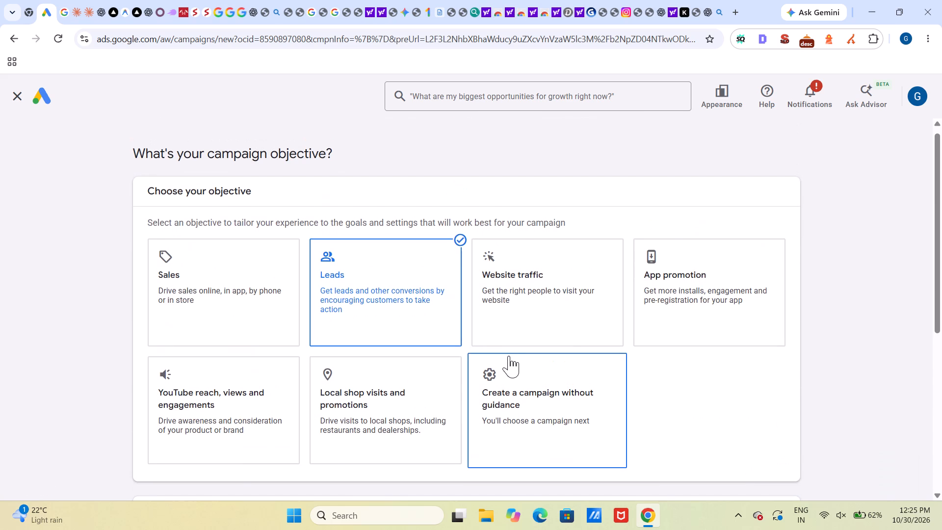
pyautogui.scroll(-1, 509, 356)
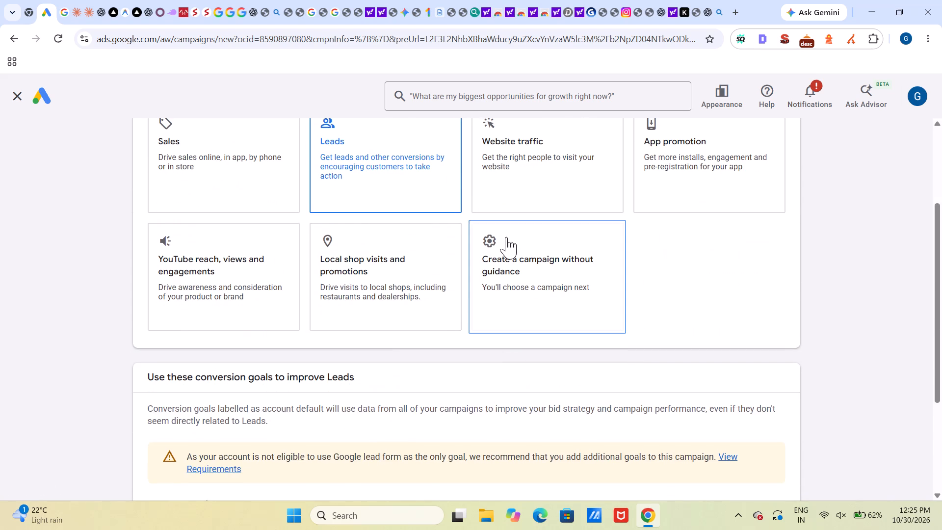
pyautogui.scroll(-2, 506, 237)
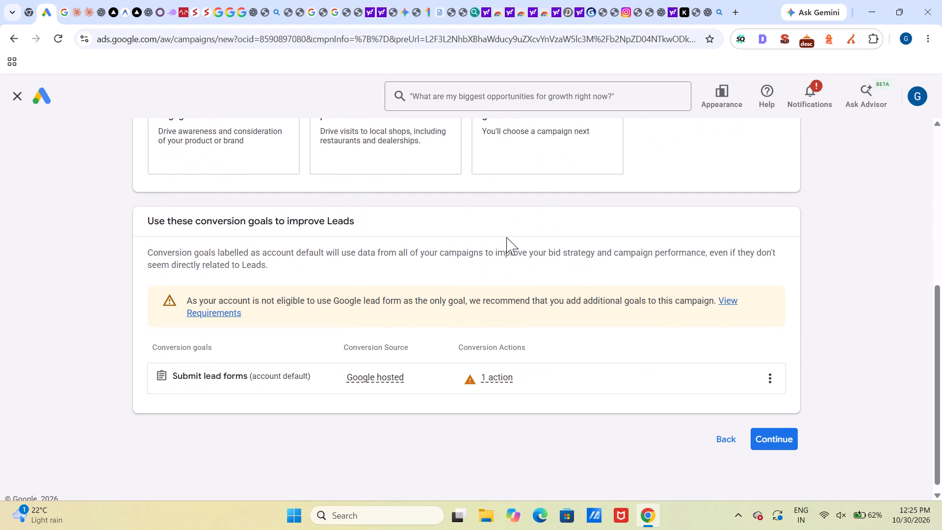
# Examine the conversion action details of the "Submit lead forms" goal.
pyautogui.click(230, 371)
pyautogui.click(258, 378)
pyautogui.click(492, 376)
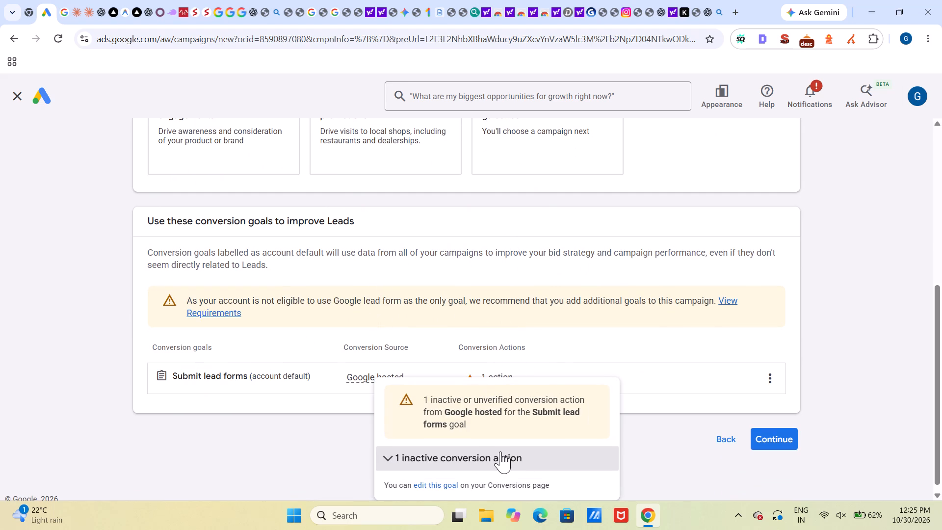
pyautogui.scroll(-1, 500, 451)
pyautogui.click(500, 451)
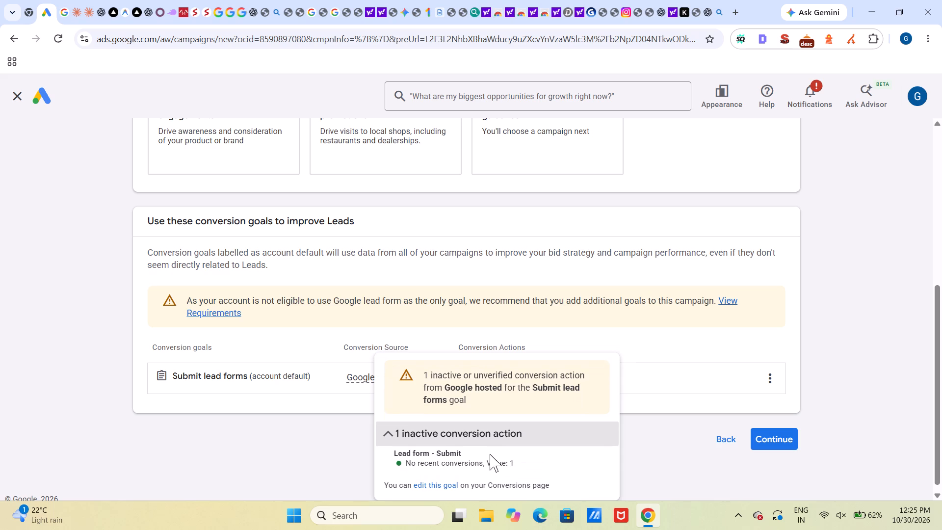
pyautogui.click(468, 456)
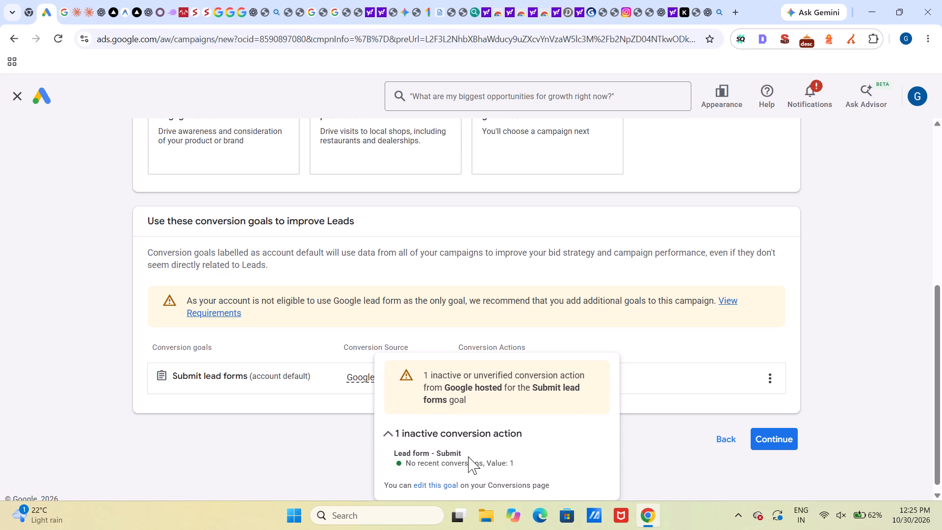
pyautogui.click(460, 457)
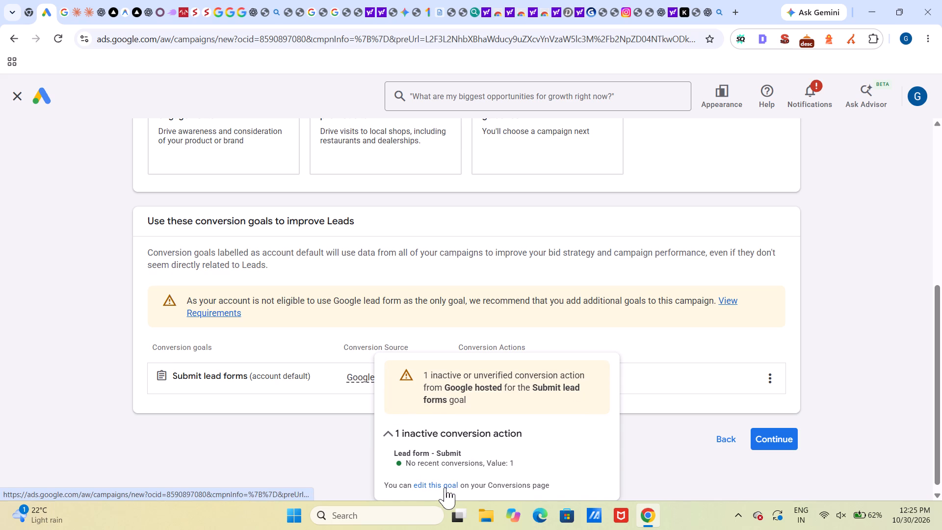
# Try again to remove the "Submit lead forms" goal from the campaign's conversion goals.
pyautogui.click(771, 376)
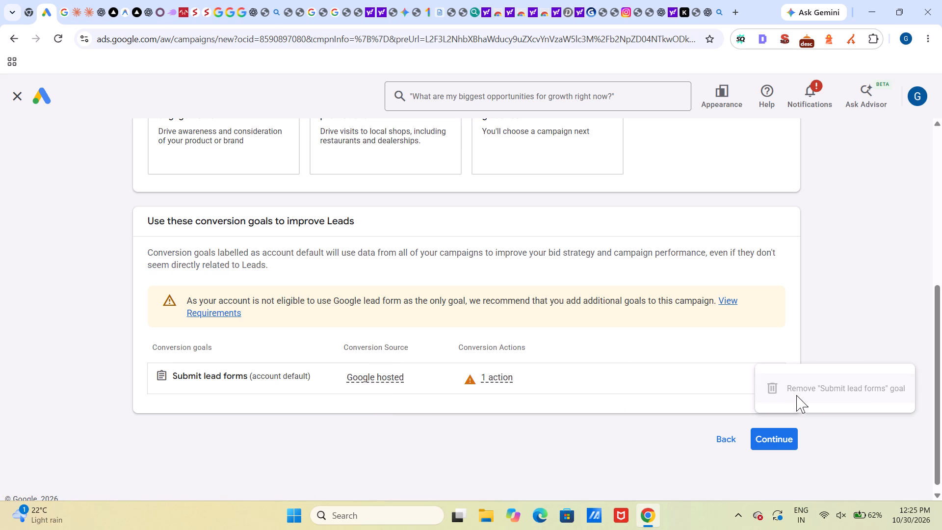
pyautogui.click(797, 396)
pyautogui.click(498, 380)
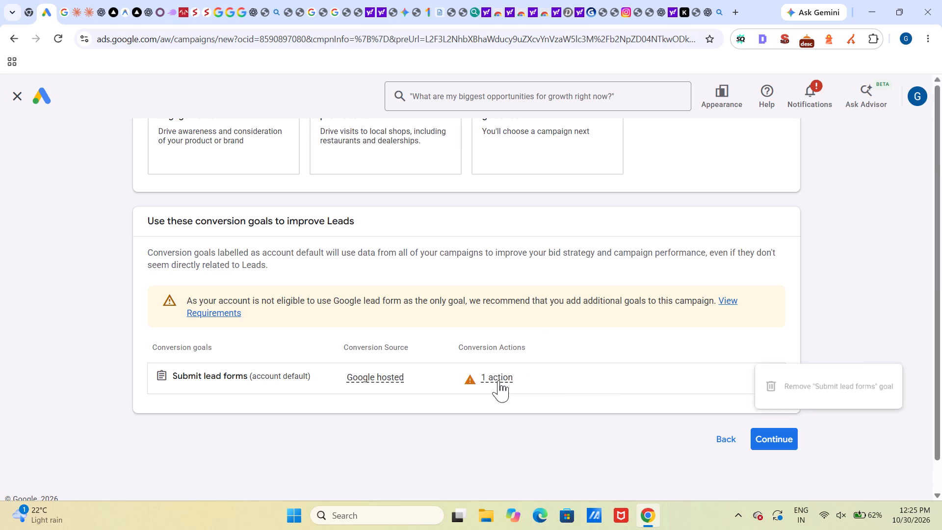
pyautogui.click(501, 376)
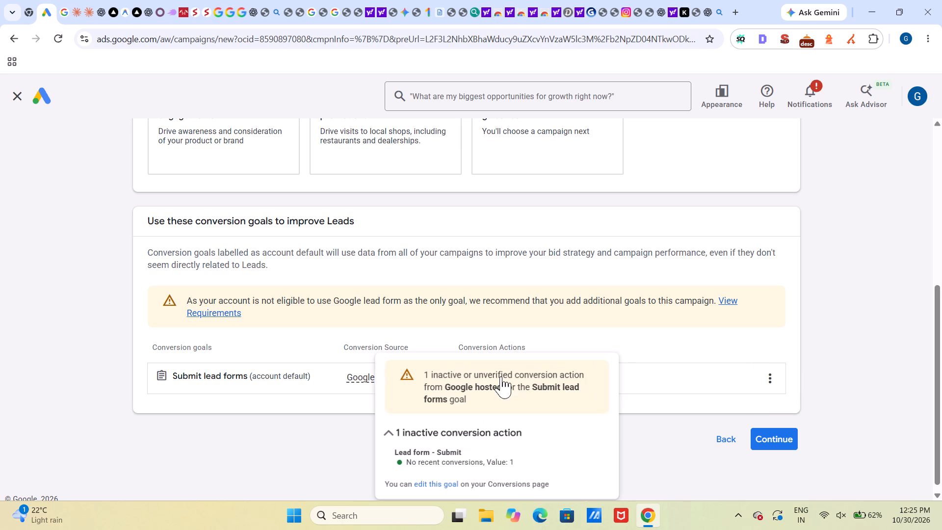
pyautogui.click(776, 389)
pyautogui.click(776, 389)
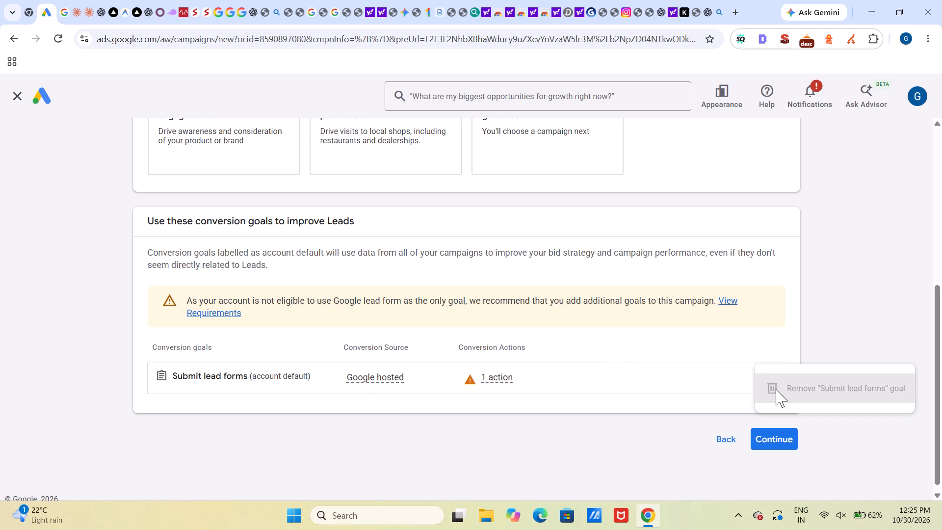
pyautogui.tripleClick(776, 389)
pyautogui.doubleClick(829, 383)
# Choose to edit the "Submit lead forms" goal from its conversion action details and leave the campaign for the Conversions page.
pyautogui.doubleClick(484, 380)
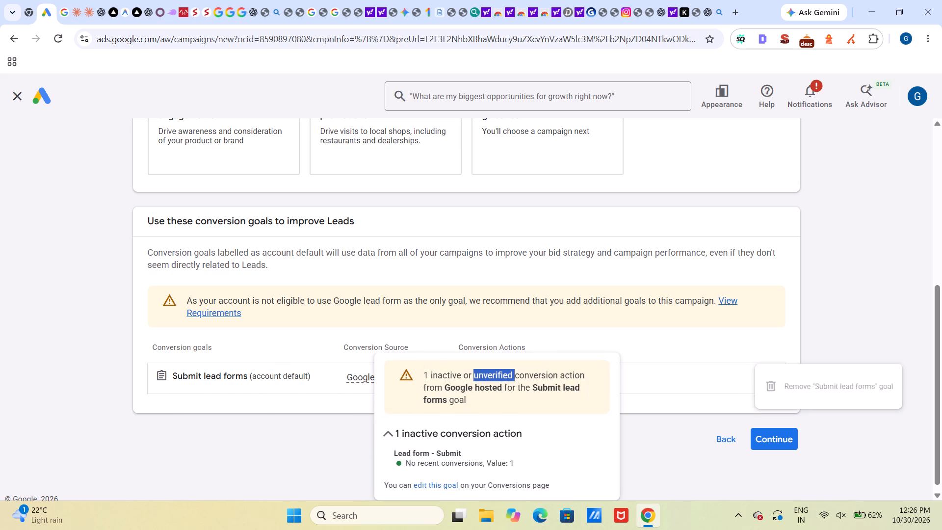
pyautogui.click(436, 486)
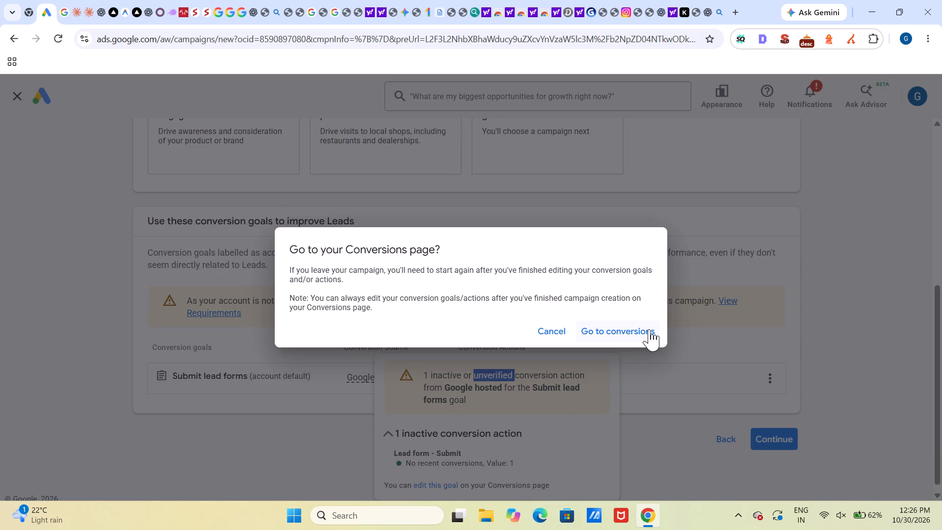
pyautogui.click(649, 329)
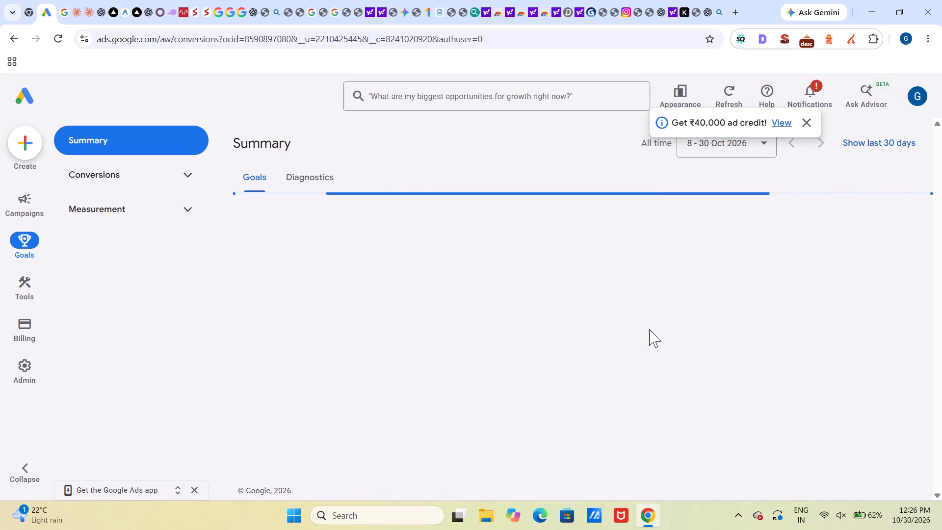
# Exit the conversion goals guide, open the settings of the Submit lead form goal and cancel them.
pyautogui.scroll(-1, 649, 329)
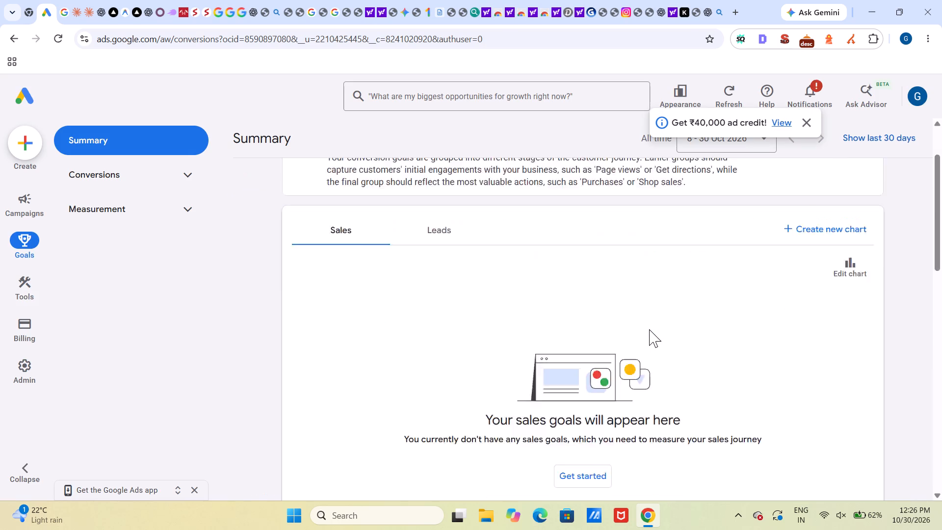
pyautogui.scroll(-6, 649, 329)
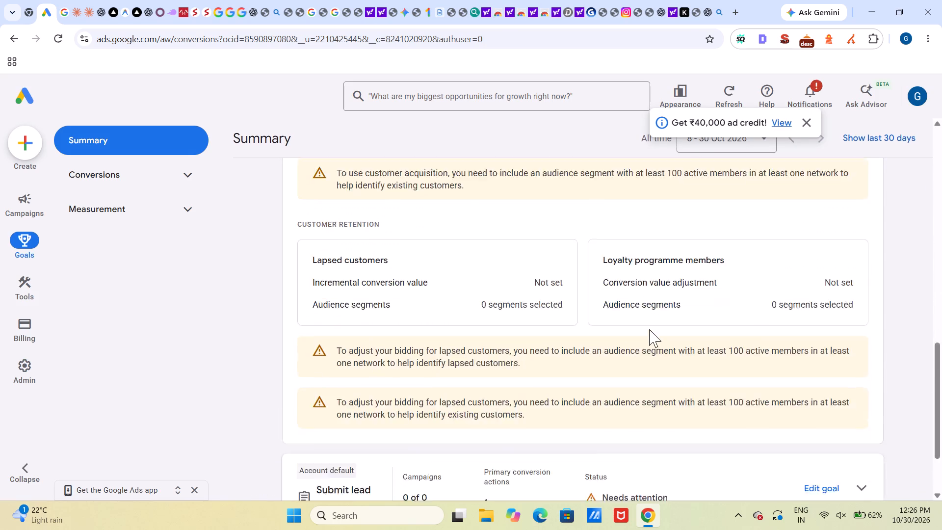
pyautogui.scroll(-2, 649, 329)
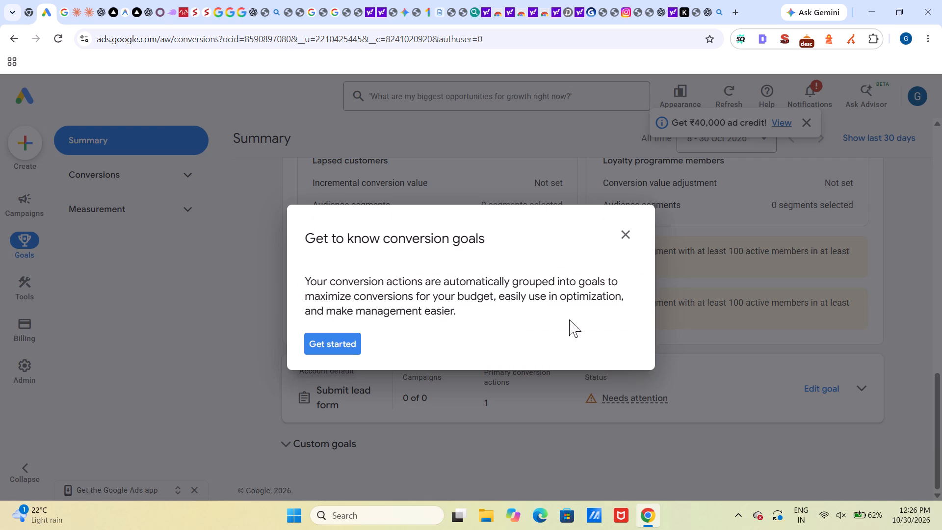
pyautogui.click(623, 234)
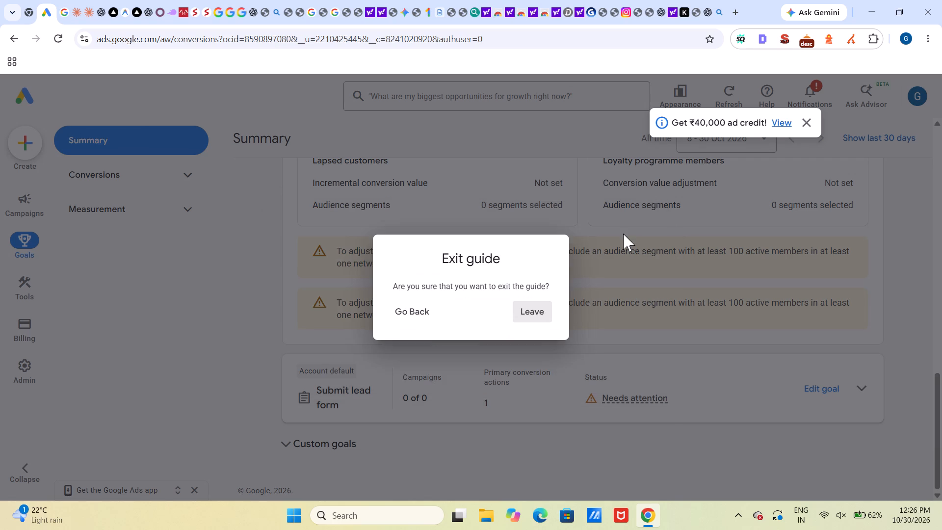
pyautogui.click(526, 311)
pyautogui.click(823, 392)
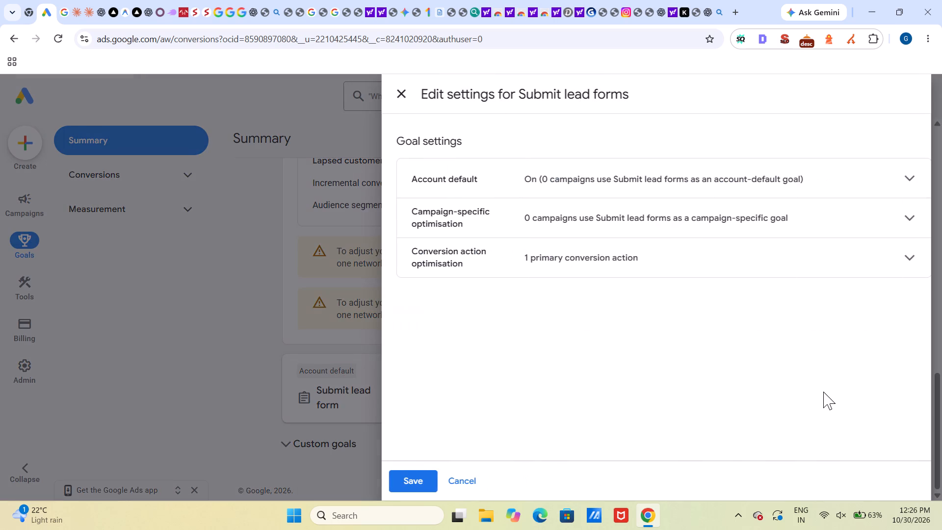
pyautogui.click(450, 476)
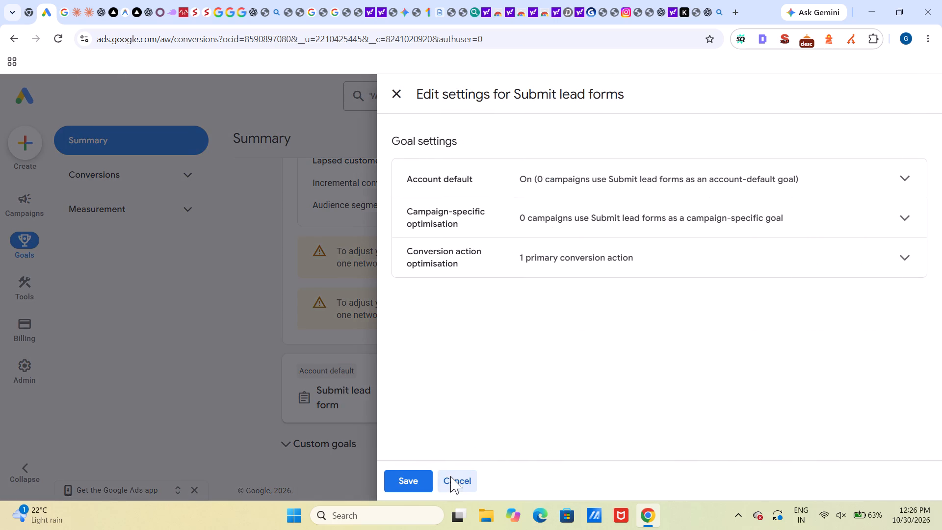
# Examine the goals Summary page from the results overview down to the Submit lead form goal.
pyautogui.scroll(5, 627, 367)
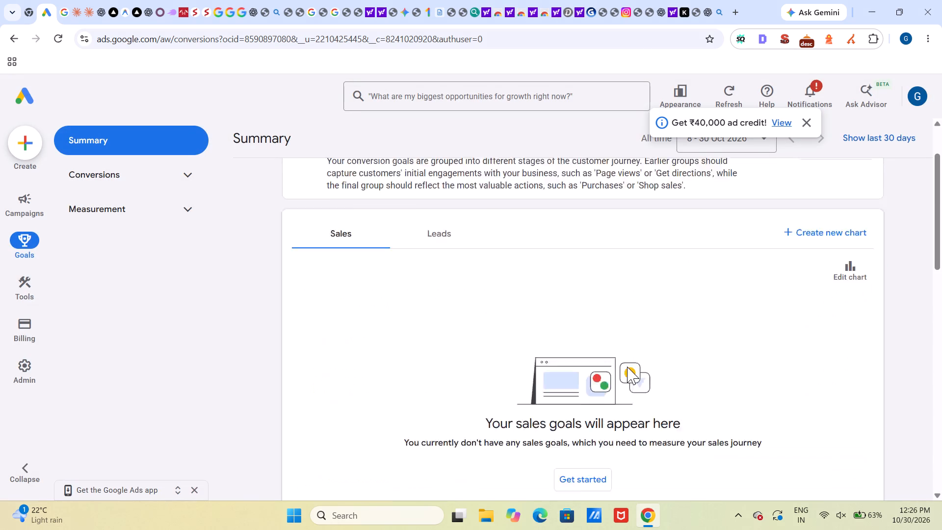
pyautogui.scroll(1, 627, 367)
pyautogui.scroll(-5, 653, 502)
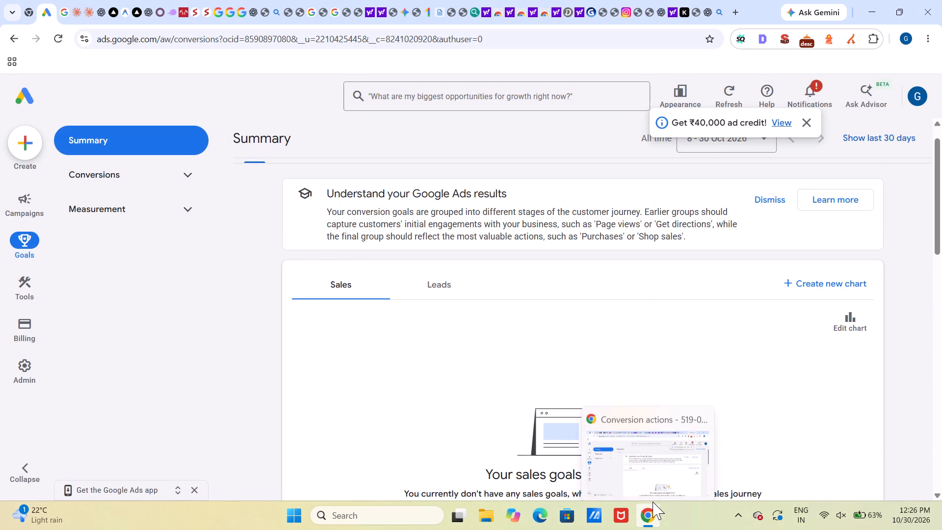
pyautogui.scroll(-3, 653, 502)
pyautogui.scroll(-4, 811, 329)
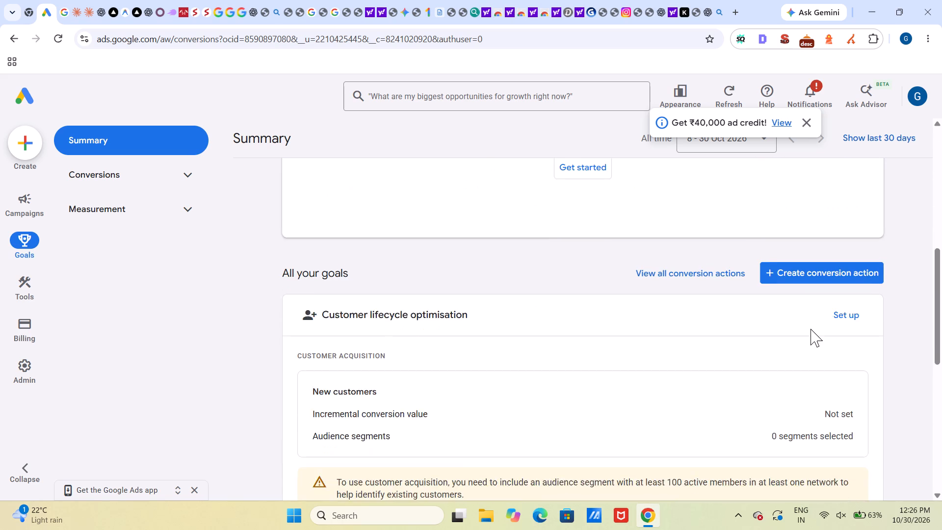
pyautogui.scroll(-8, 811, 329)
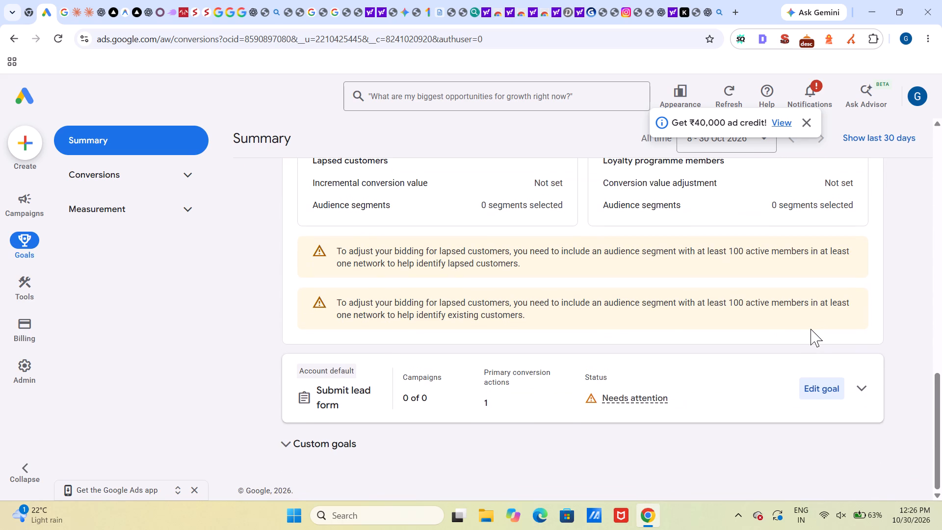
pyautogui.scroll(4, 573, 337)
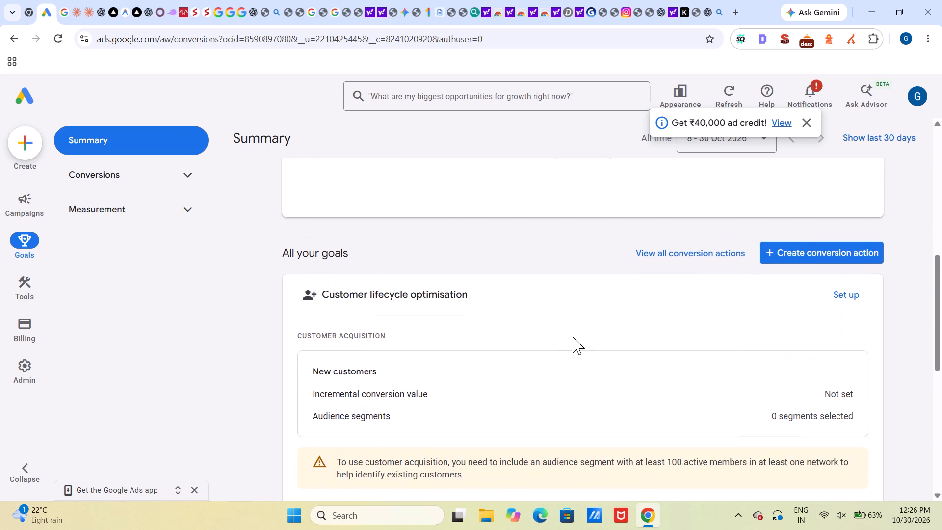
pyautogui.scroll(2, 573, 337)
pyautogui.scroll(-2, 573, 337)
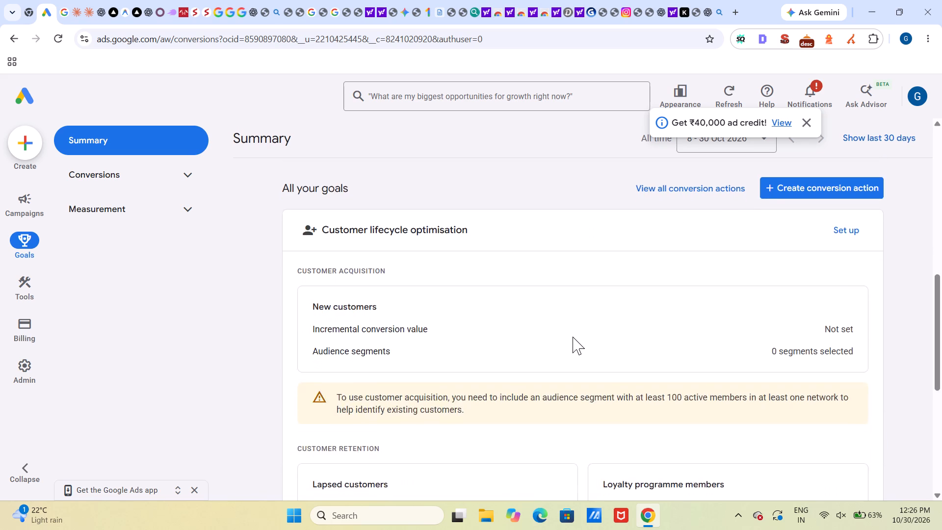
pyautogui.scroll(-2, 573, 337)
# Check the status details of the Submit lead form goal and view its conversion actions.
pyautogui.moveTo(372, 384); pyautogui.dragTo(324, 395)
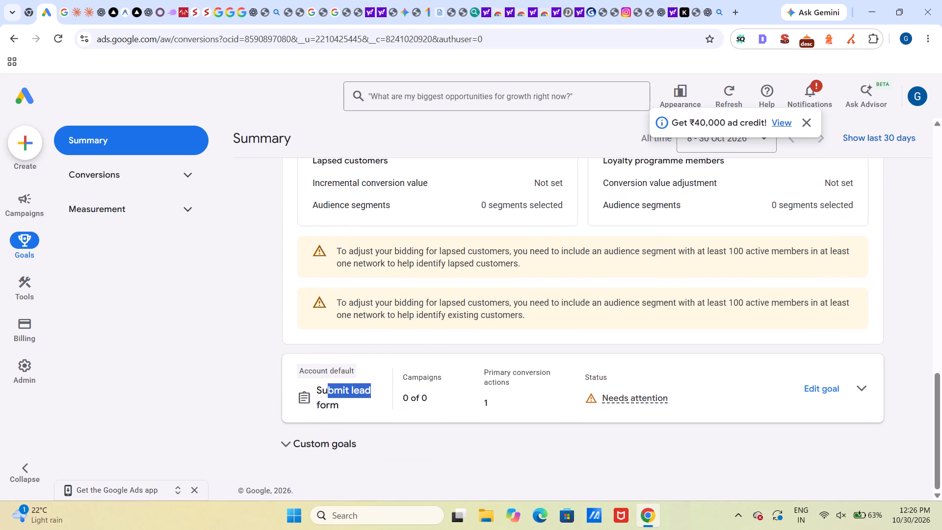
pyautogui.click(633, 400)
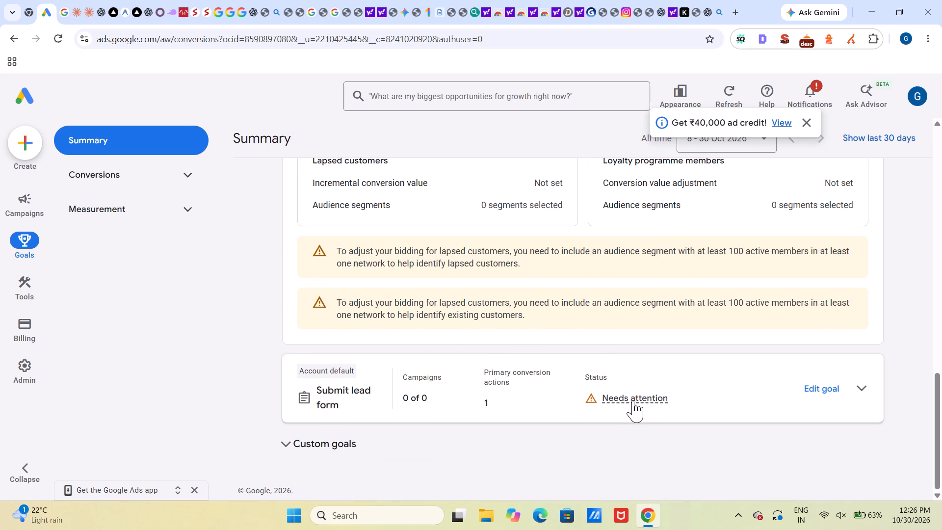
pyautogui.click(394, 369)
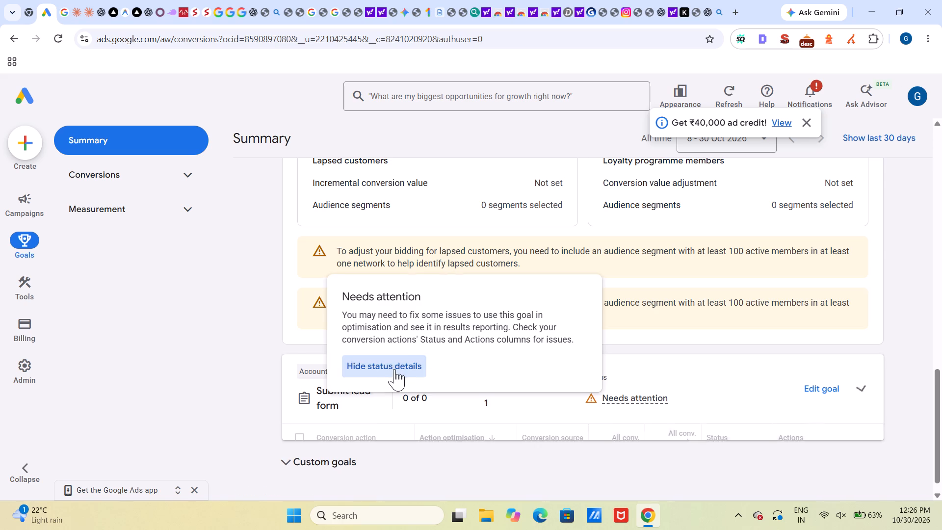
pyautogui.scroll(-1, 538, 468)
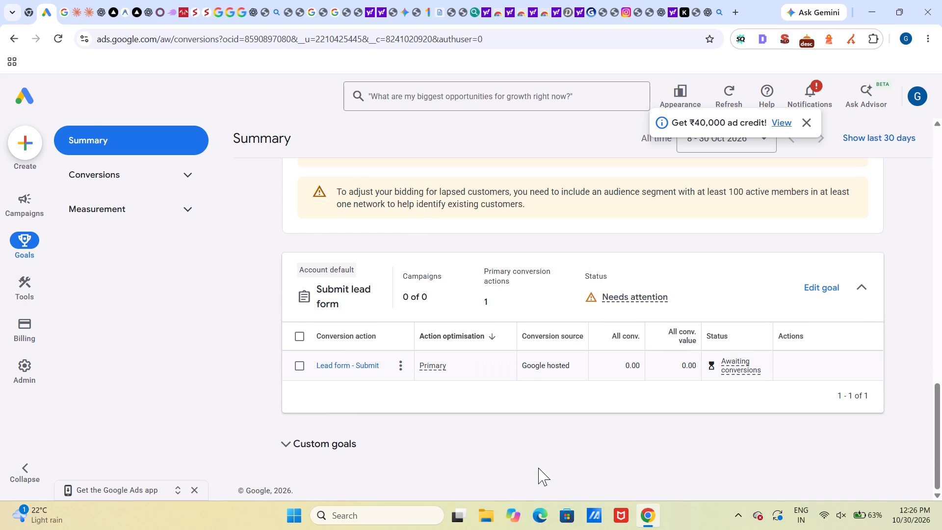
pyautogui.scroll(-1, 538, 468)
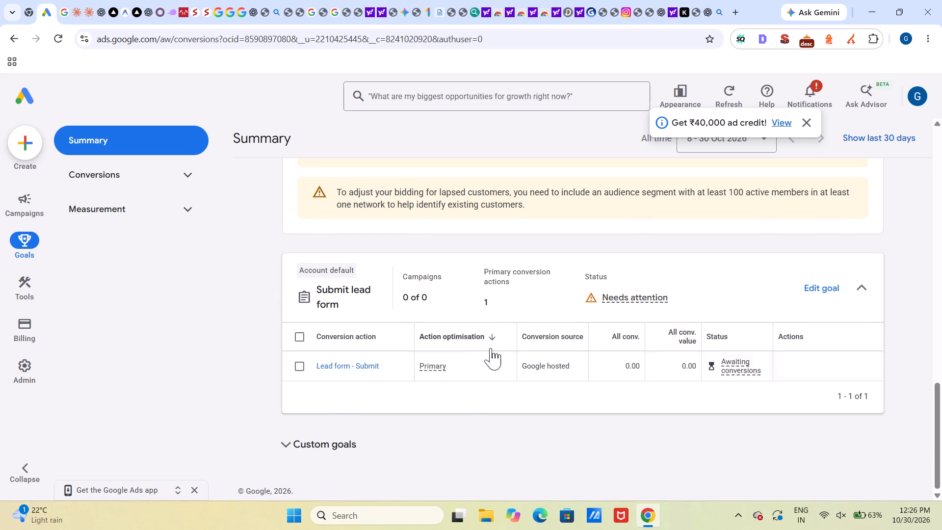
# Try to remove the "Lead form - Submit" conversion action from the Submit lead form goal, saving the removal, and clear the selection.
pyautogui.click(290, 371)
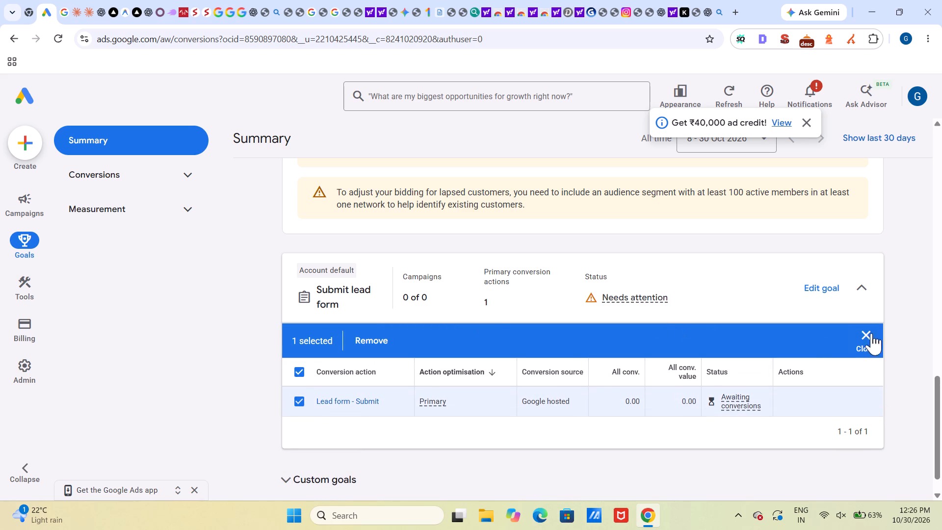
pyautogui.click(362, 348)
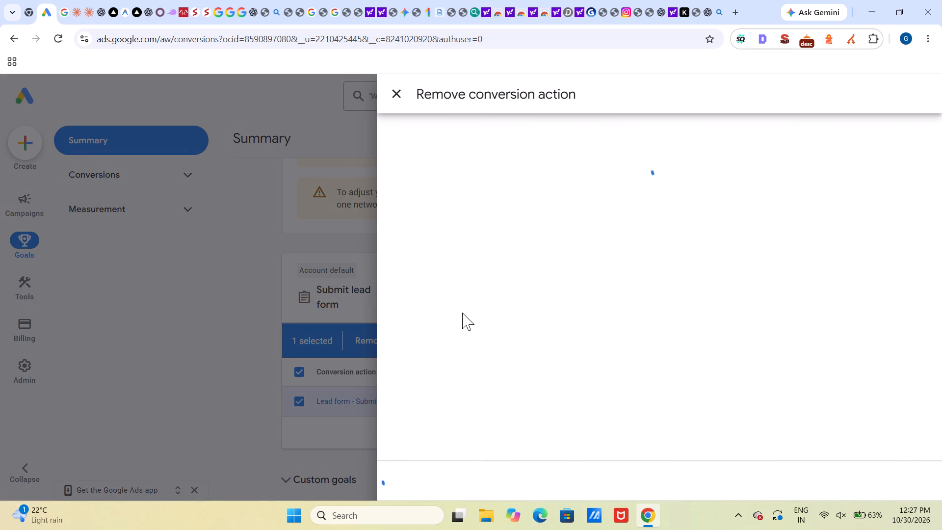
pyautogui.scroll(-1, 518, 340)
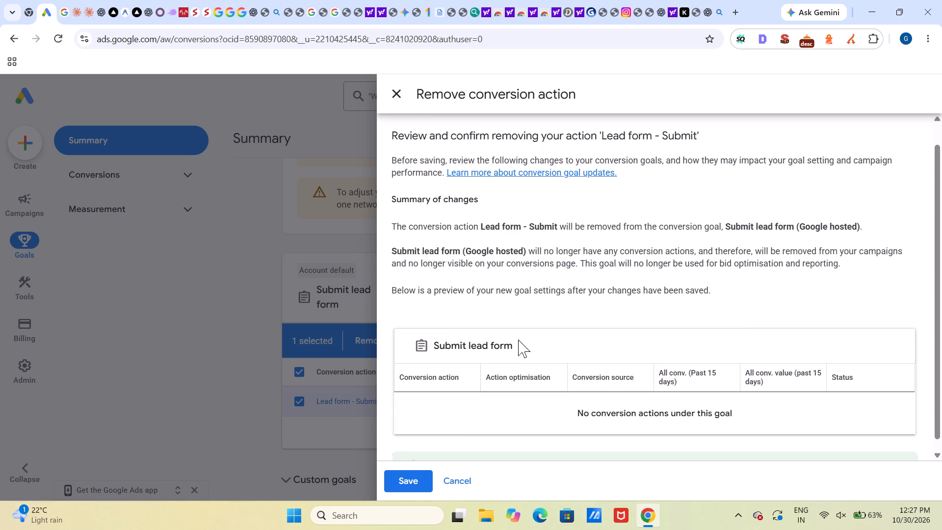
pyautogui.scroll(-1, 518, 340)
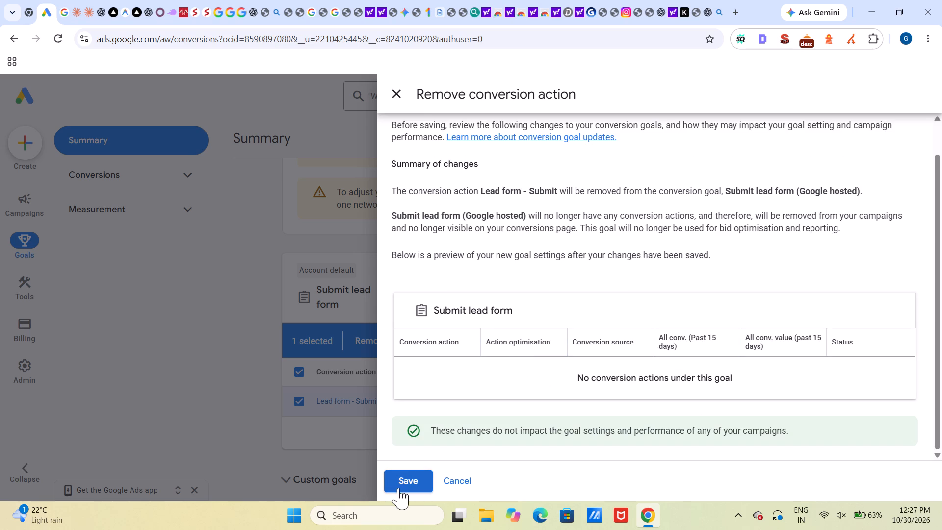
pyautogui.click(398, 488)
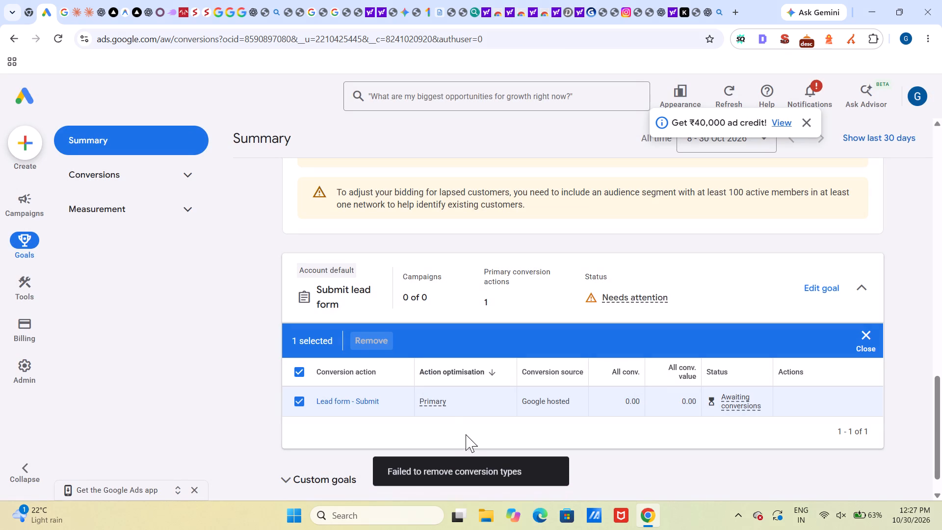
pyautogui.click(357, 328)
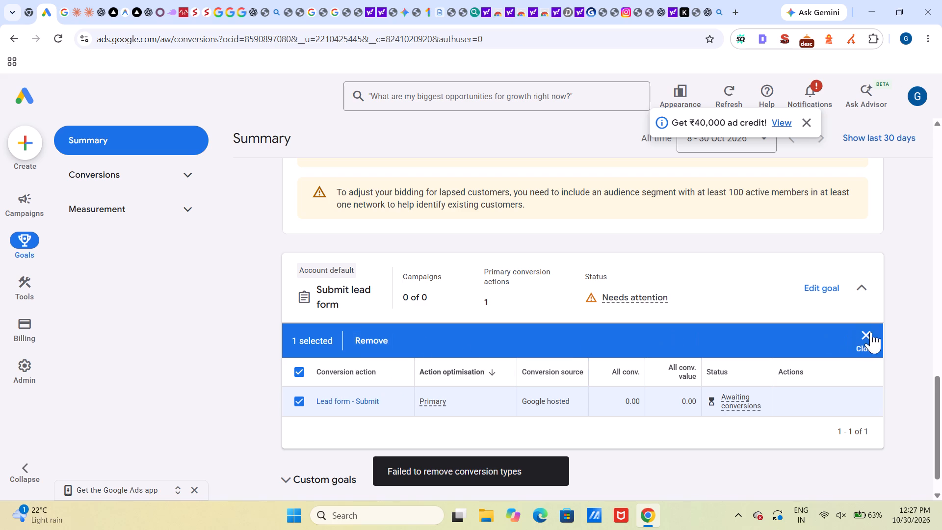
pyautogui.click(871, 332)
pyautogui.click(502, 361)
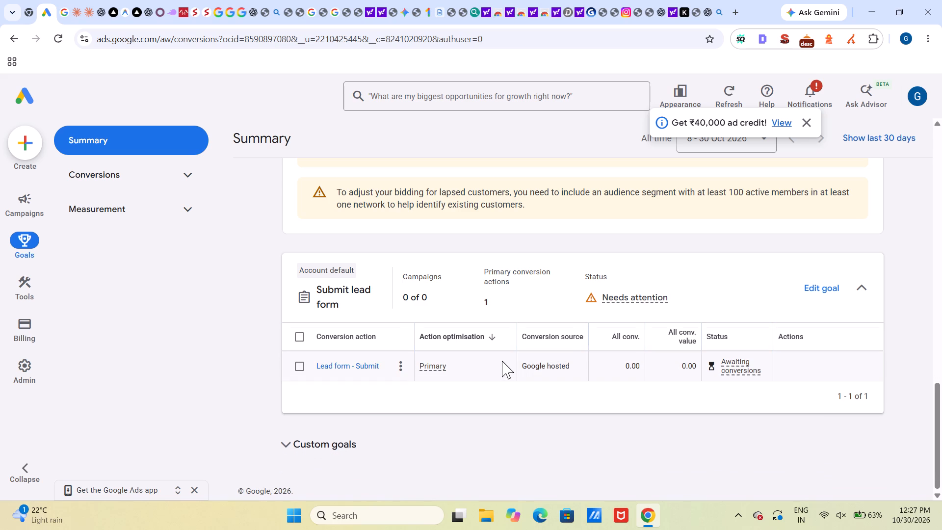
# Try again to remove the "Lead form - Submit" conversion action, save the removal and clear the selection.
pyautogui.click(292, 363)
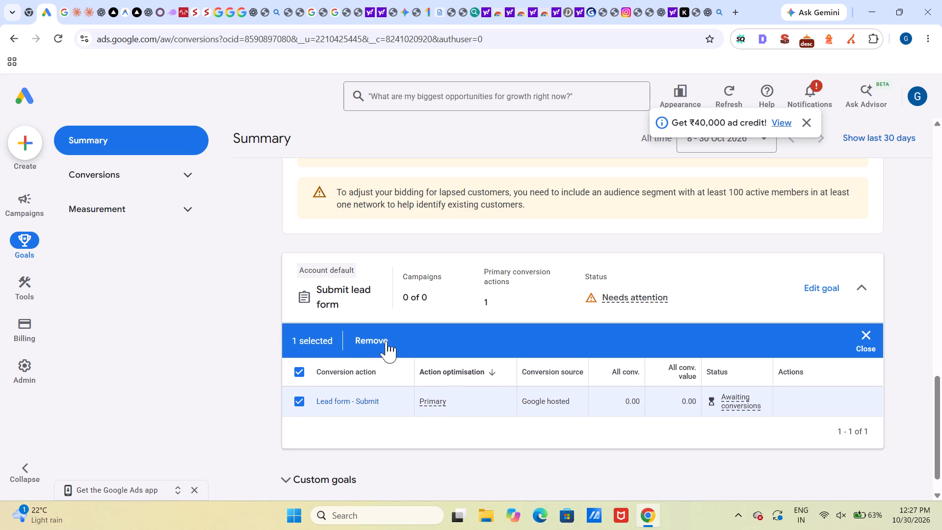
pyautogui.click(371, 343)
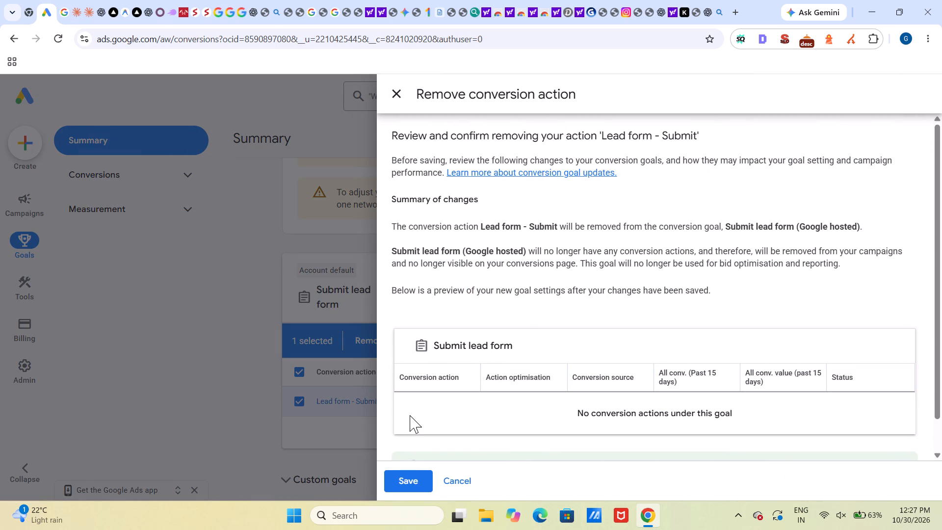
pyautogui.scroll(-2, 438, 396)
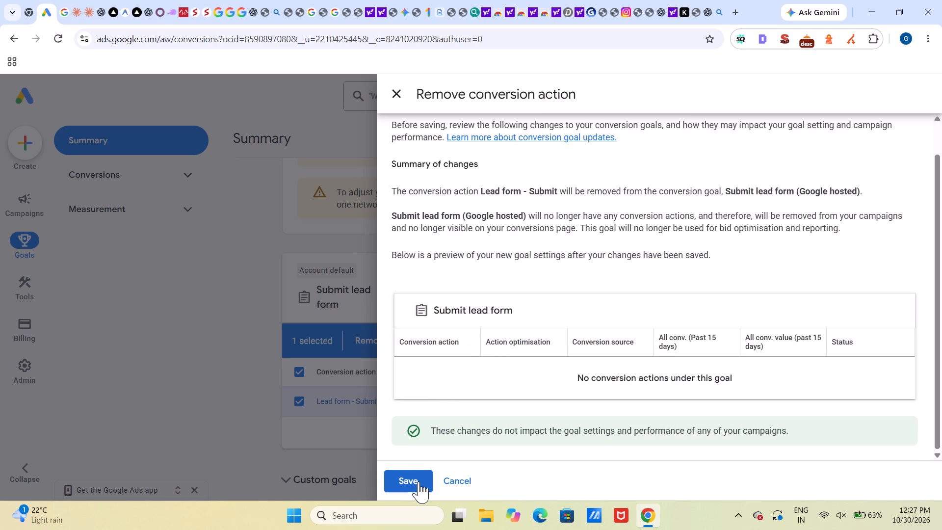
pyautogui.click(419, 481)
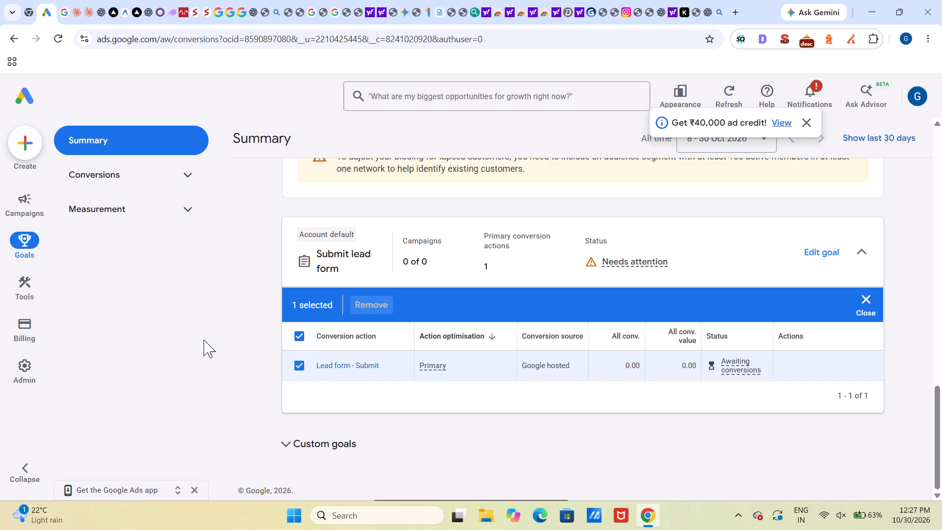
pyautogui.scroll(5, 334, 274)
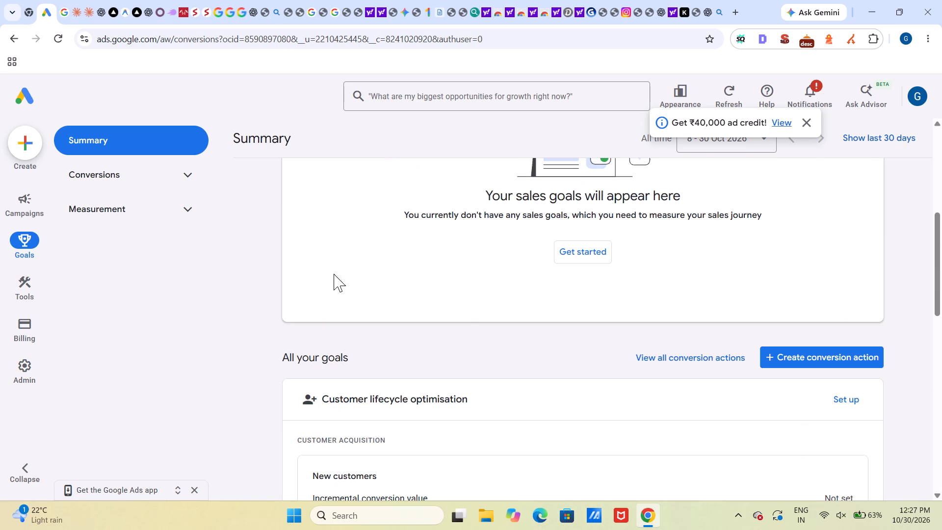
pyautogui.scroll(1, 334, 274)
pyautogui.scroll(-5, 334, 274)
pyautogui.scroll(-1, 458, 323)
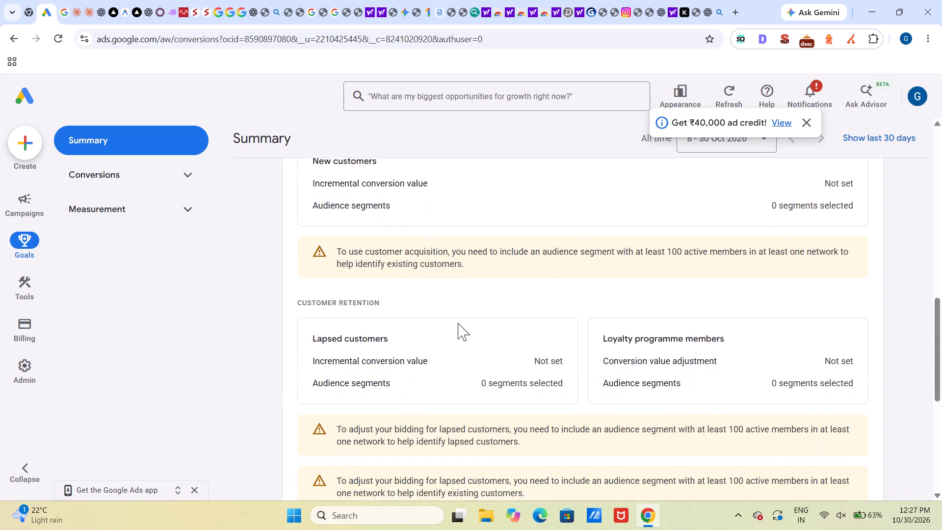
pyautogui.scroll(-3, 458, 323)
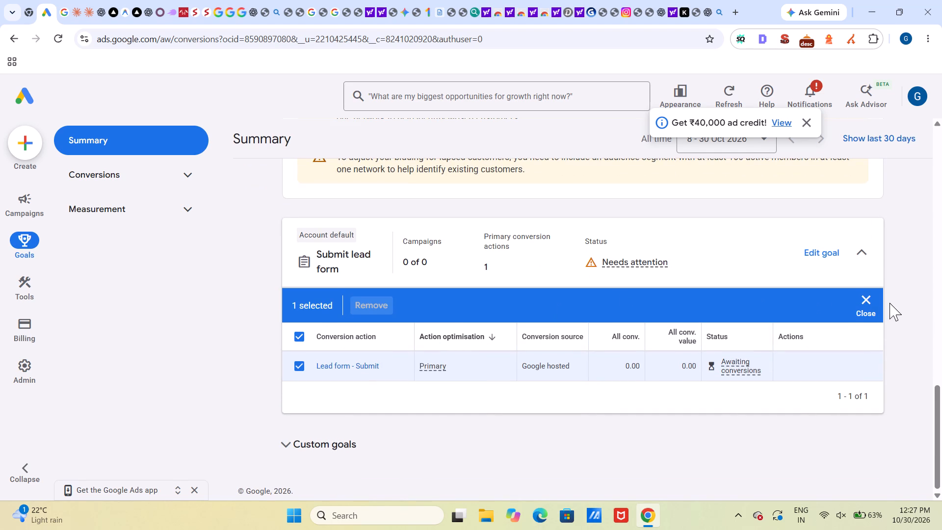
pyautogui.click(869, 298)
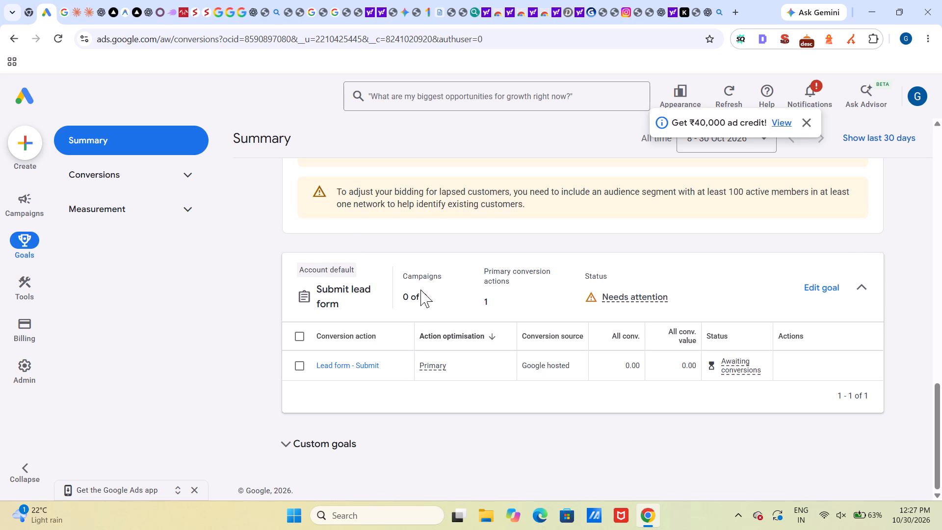
# Start creating a new campaign, skipping the business information, with Leads as the objective.
pyautogui.scroll(1, 511, 181)
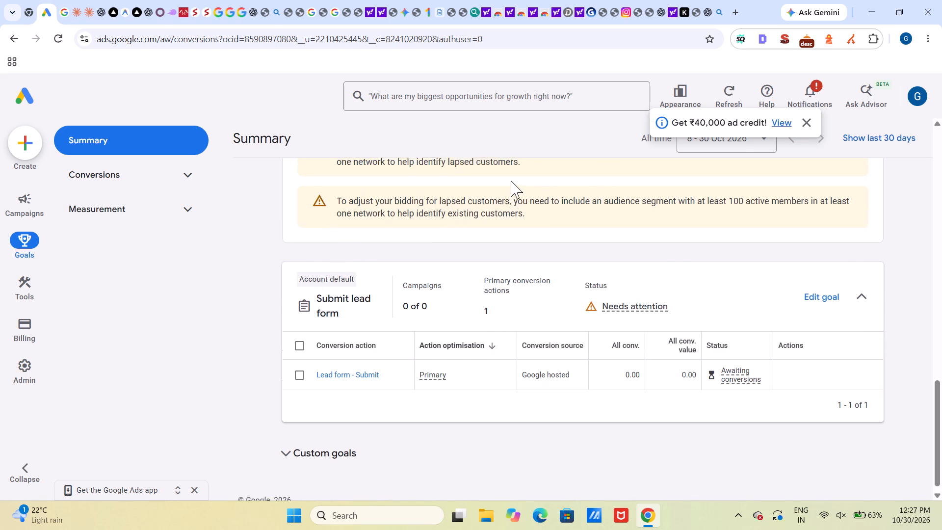
pyautogui.scroll(7, 511, 181)
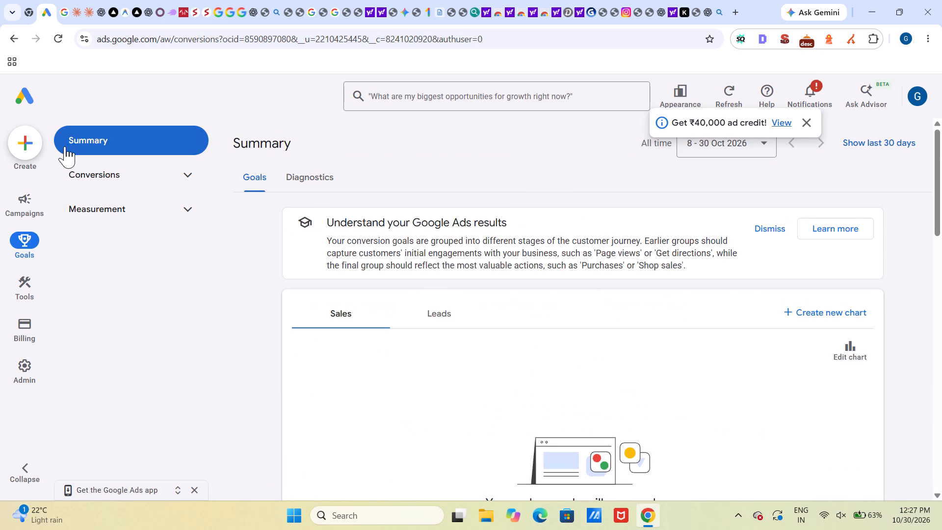
pyautogui.click(29, 148)
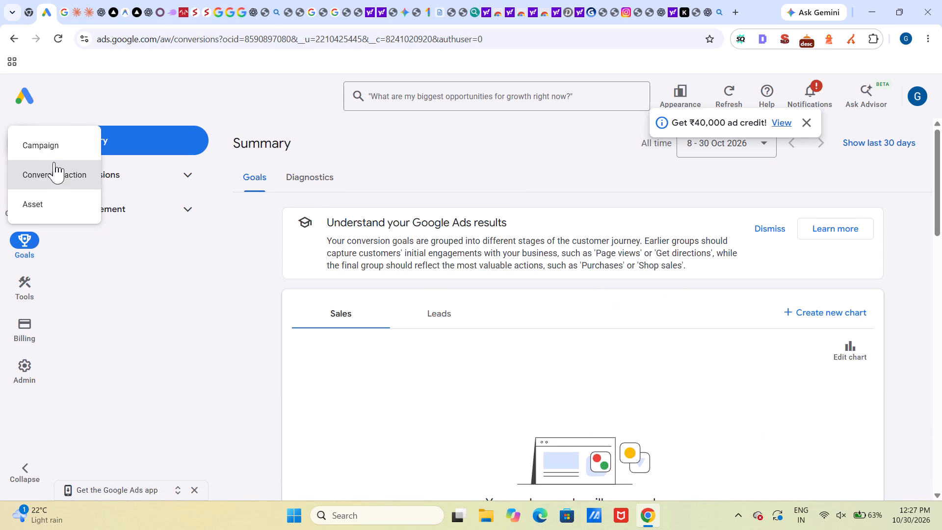
pyautogui.click(53, 148)
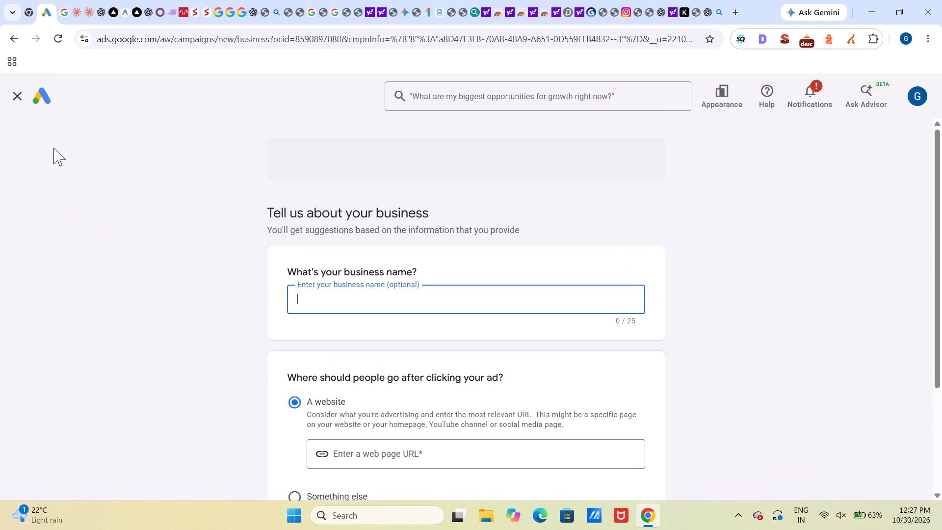
pyautogui.scroll(-3, 346, 277)
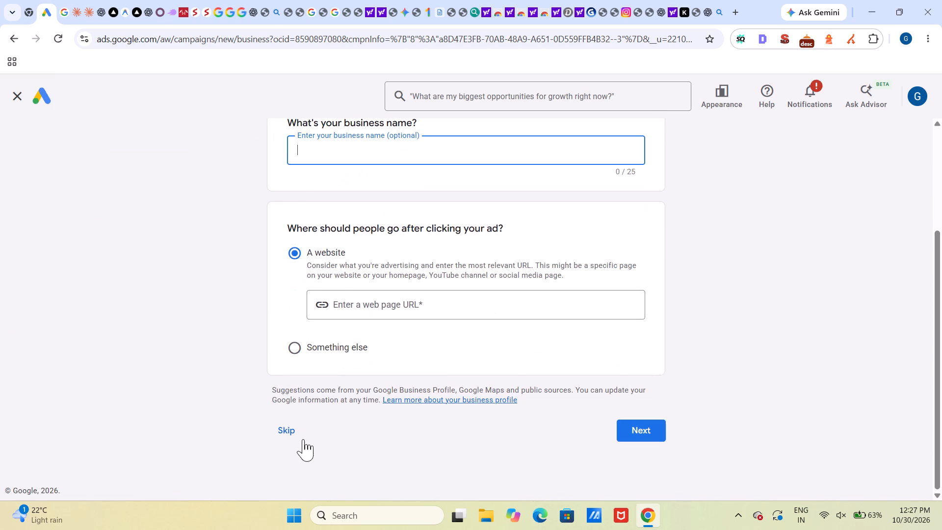
pyautogui.click(298, 440)
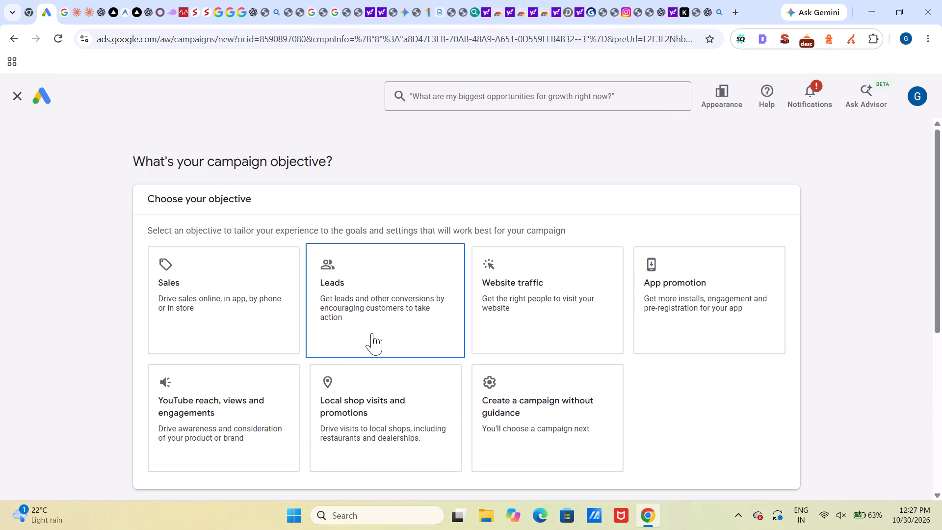
pyautogui.click(372, 333)
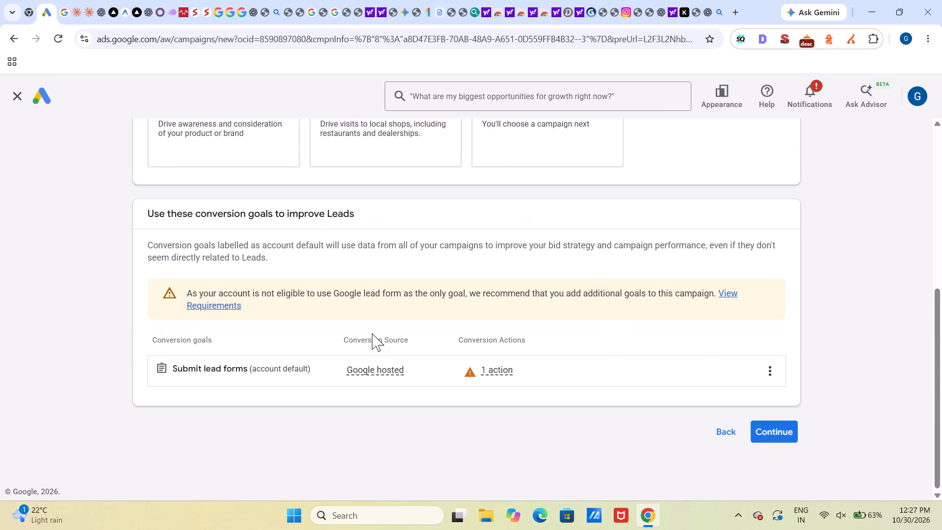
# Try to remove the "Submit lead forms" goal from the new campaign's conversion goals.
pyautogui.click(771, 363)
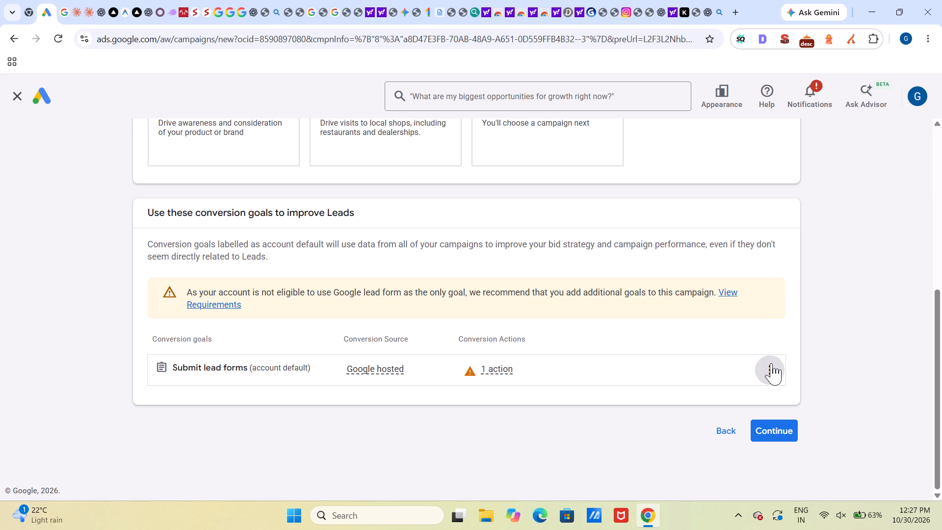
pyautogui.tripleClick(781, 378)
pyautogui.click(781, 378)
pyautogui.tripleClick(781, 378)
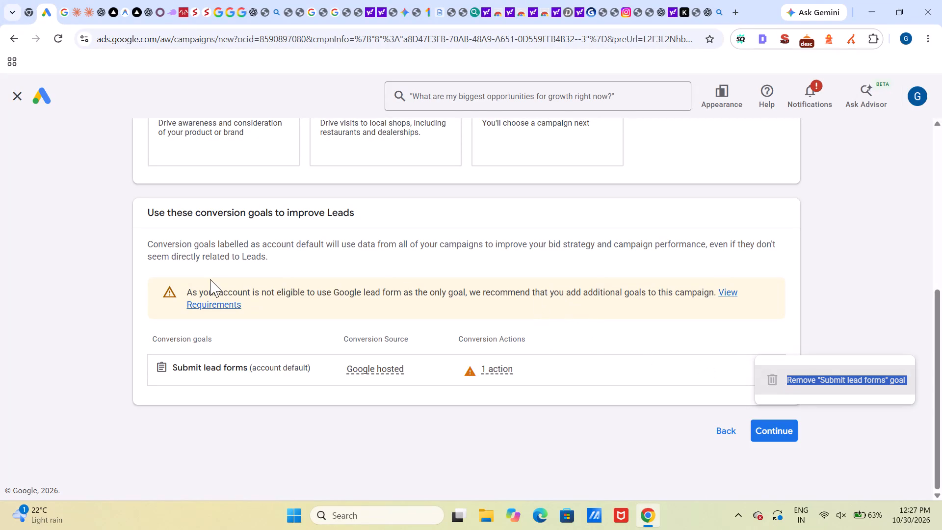
# View the requirements for using Google lead form as the only goal, and close the quick help.
pyautogui.click(211, 303)
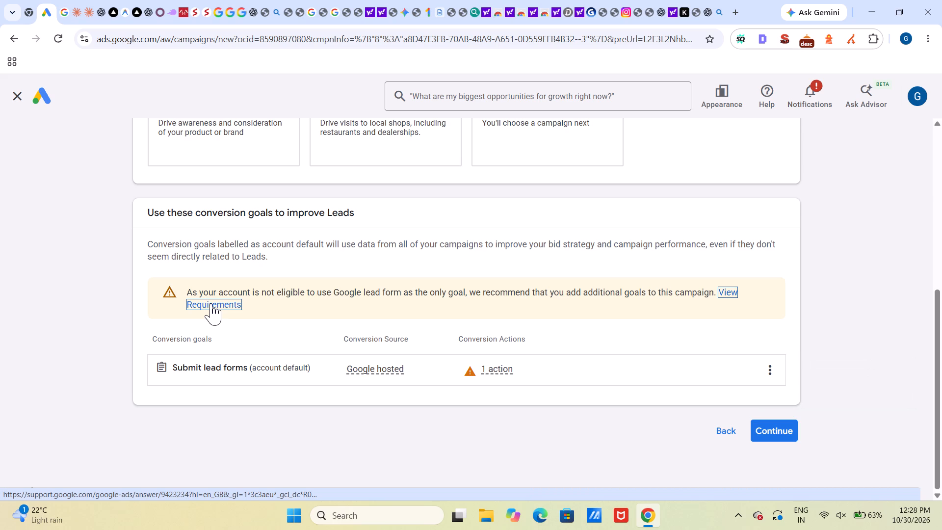
pyautogui.click(211, 303)
pyautogui.click(211, 303)
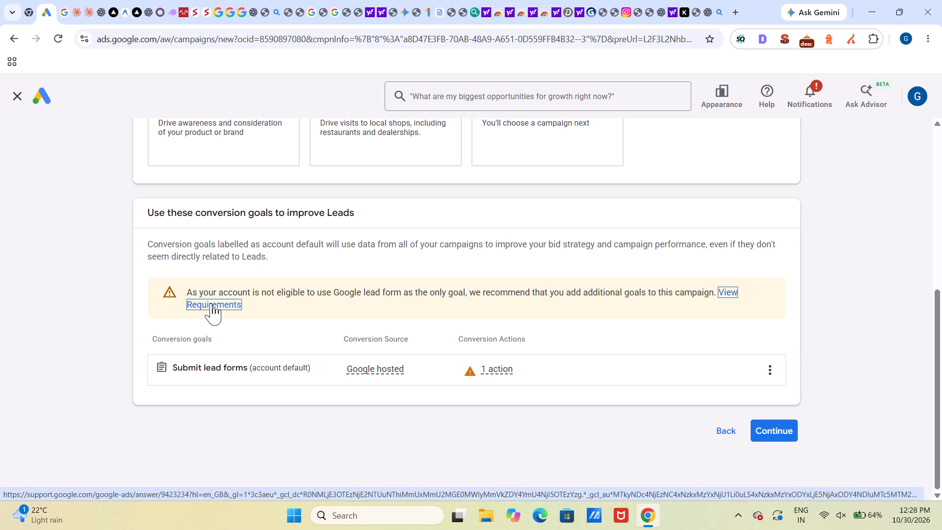
pyautogui.tripleClick(211, 303)
pyautogui.tripleClick(211, 303)
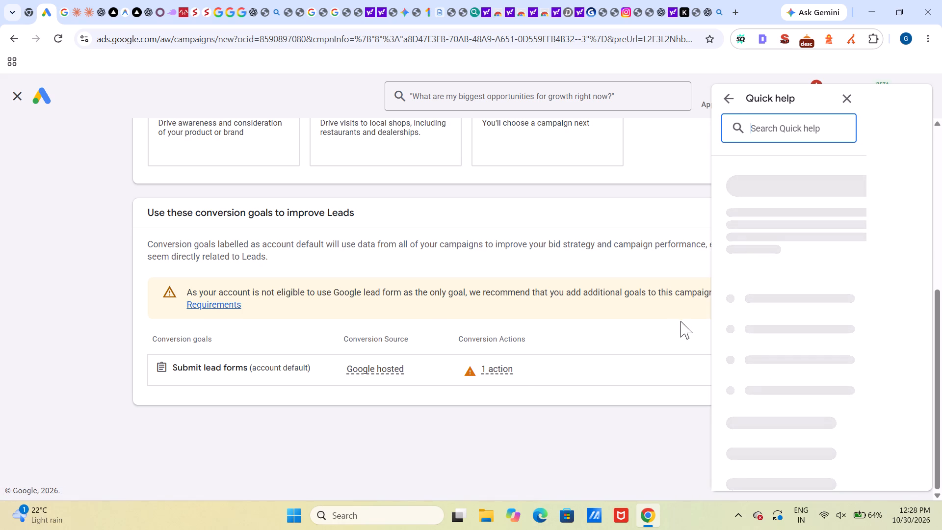
pyautogui.click(842, 94)
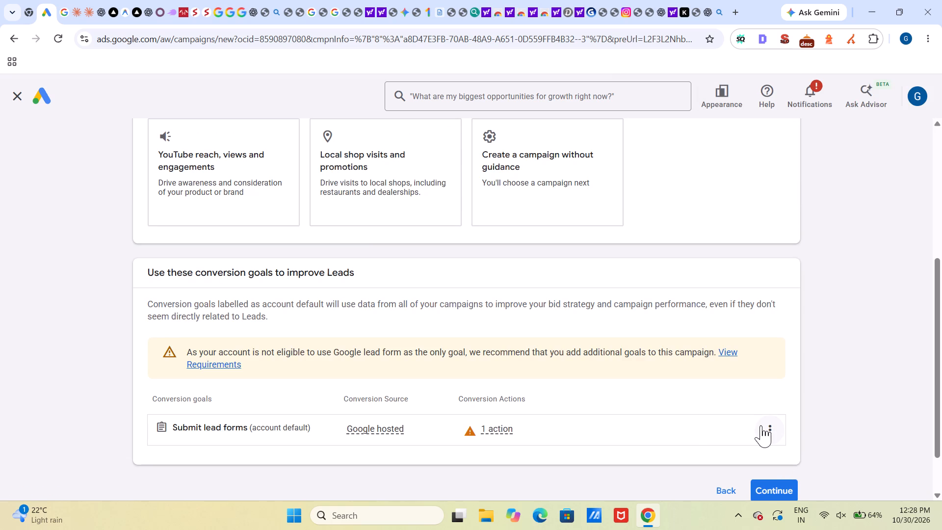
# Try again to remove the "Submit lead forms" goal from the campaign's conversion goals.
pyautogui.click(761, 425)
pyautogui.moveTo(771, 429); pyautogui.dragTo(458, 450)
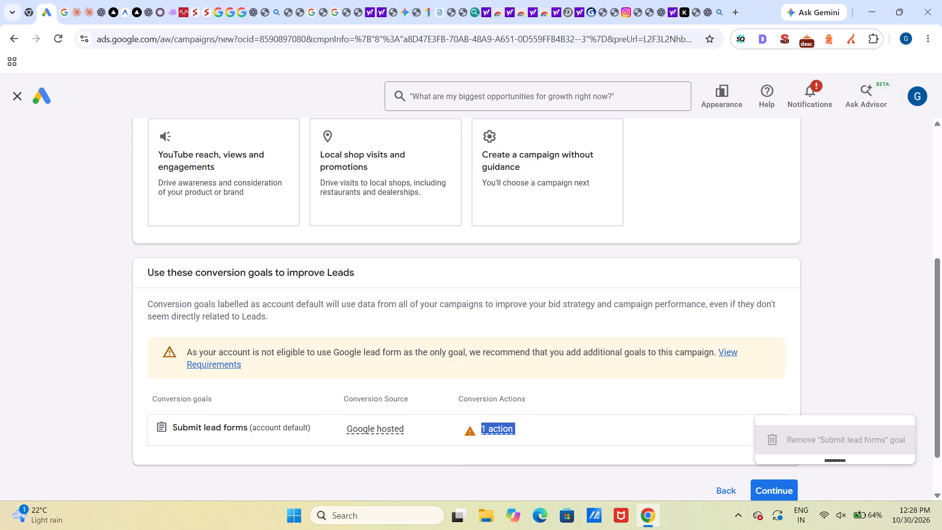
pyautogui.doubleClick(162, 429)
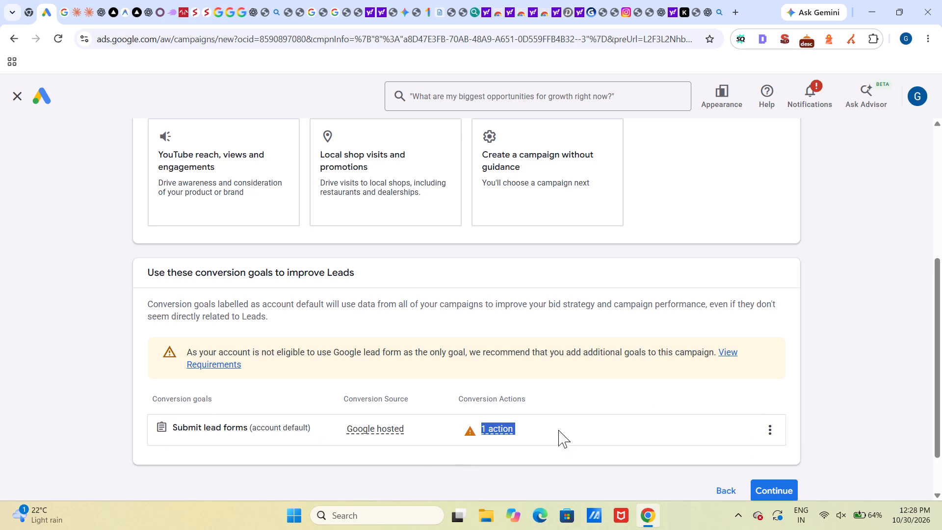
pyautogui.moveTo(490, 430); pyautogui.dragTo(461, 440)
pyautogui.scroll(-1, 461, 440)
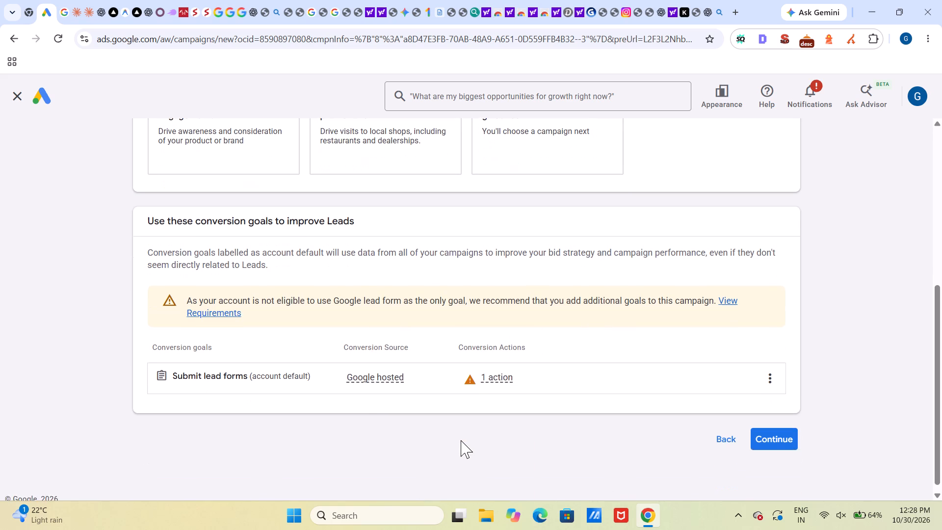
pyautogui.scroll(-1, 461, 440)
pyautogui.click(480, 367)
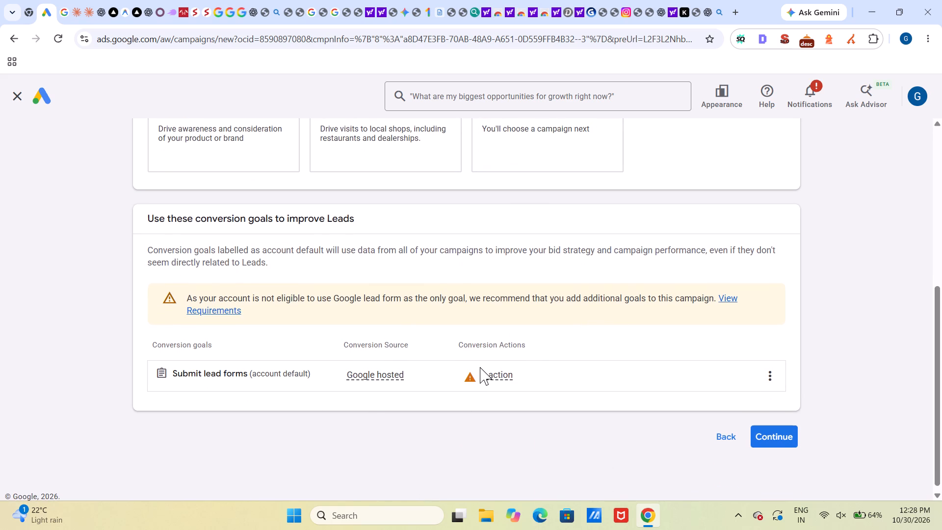
# Continue with the existing Leads conversion goals and choose Search as the campaign type.
pyautogui.click(787, 447)
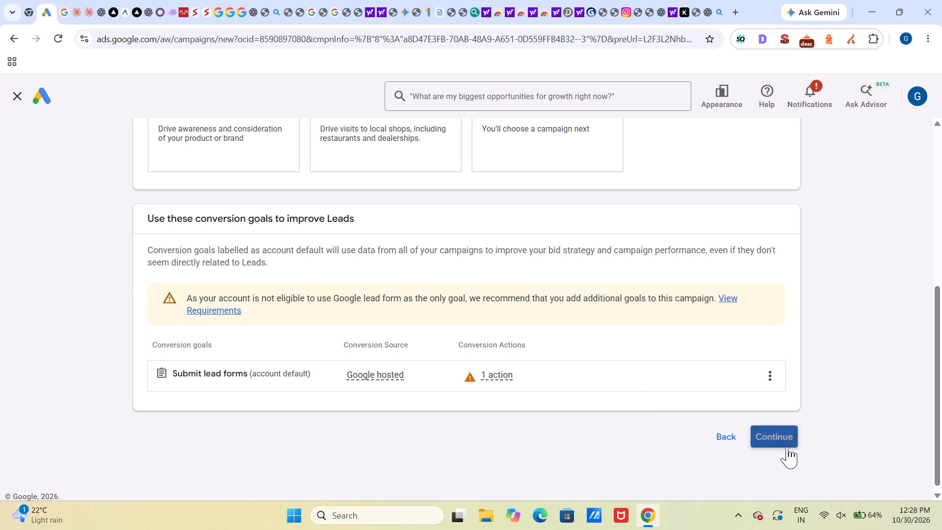
pyautogui.scroll(-3, 605, 380)
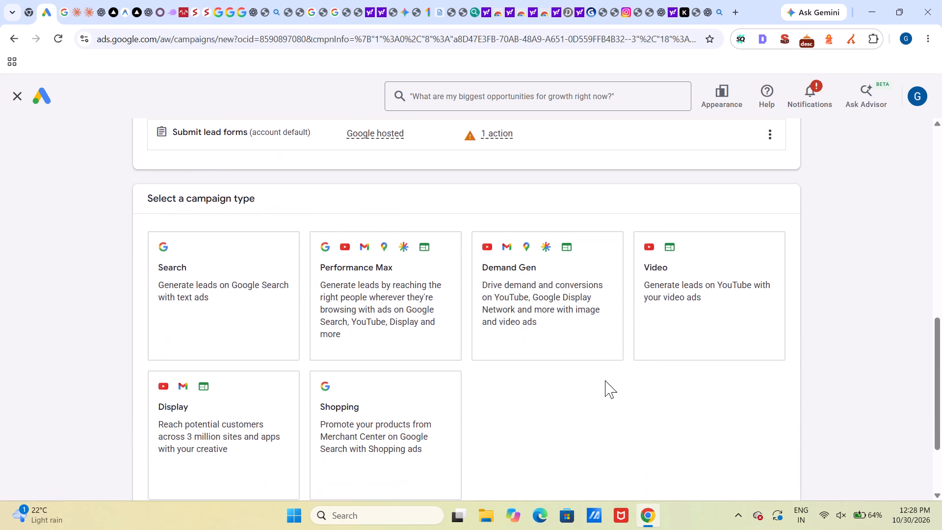
pyautogui.click(224, 282)
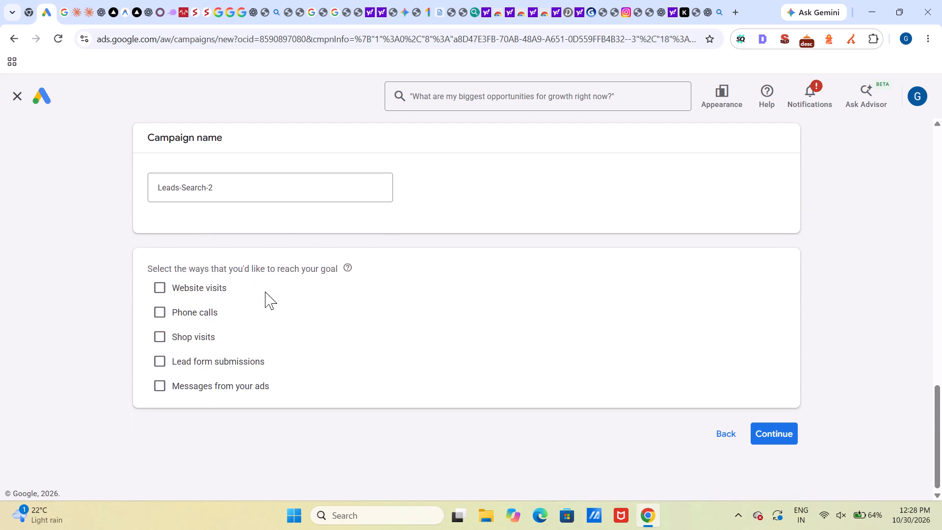
pyautogui.scroll(5, 265, 291)
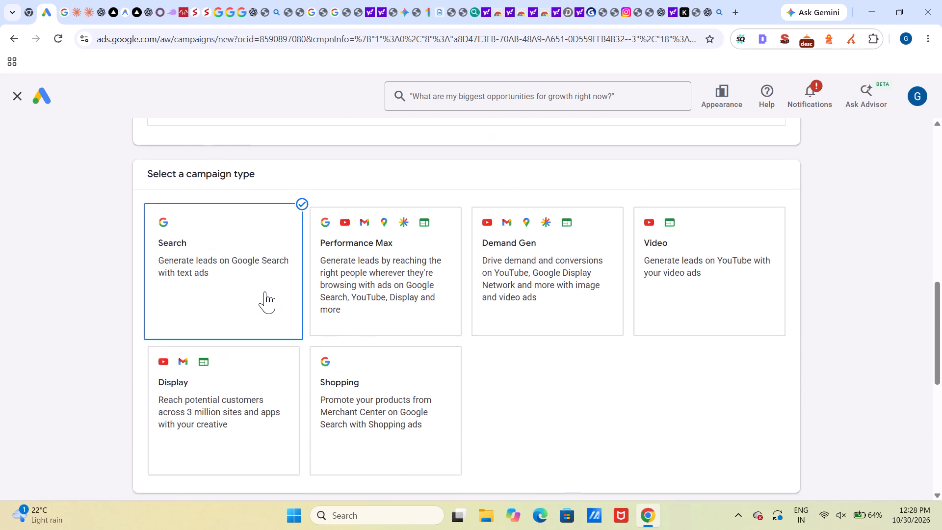
pyautogui.scroll(2, 265, 291)
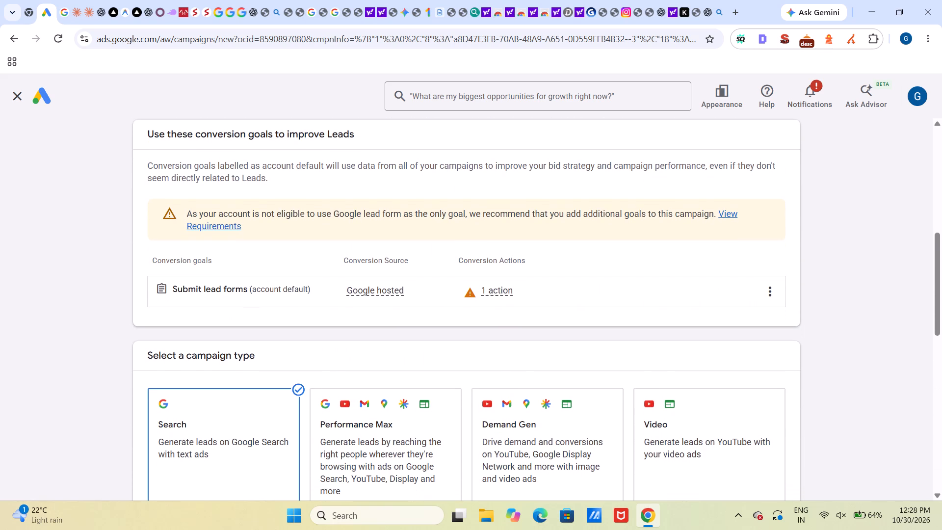
pyautogui.scroll(-5, 265, 291)
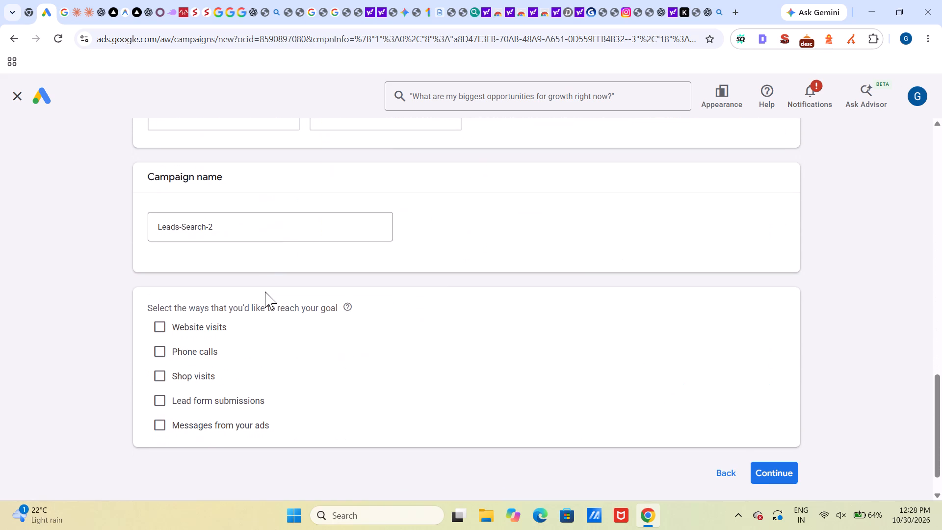
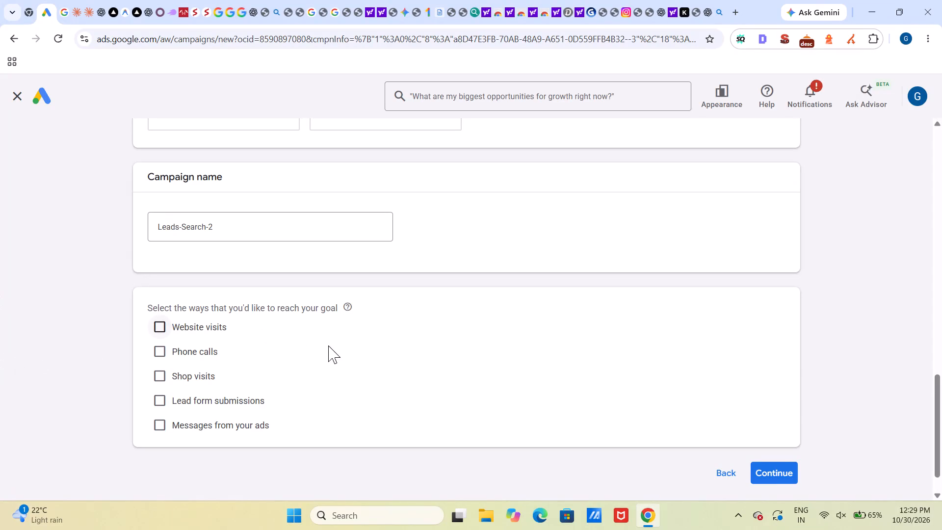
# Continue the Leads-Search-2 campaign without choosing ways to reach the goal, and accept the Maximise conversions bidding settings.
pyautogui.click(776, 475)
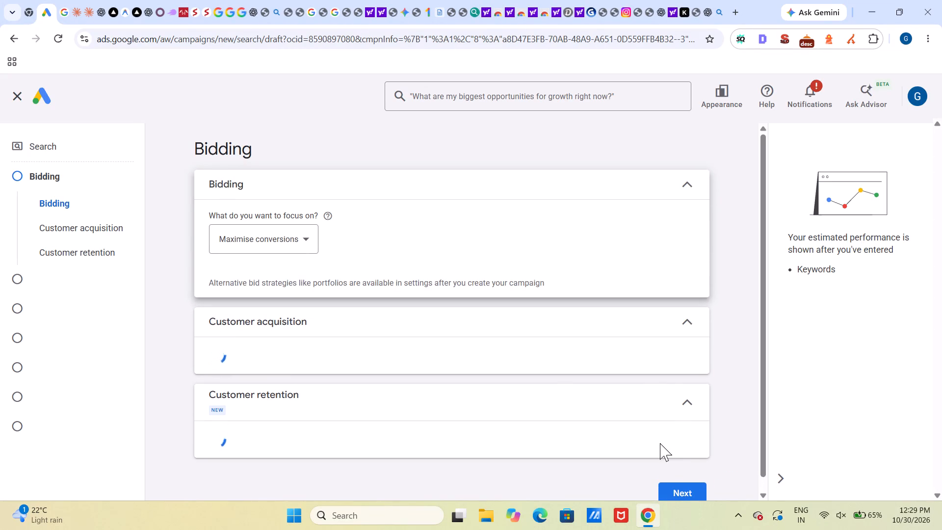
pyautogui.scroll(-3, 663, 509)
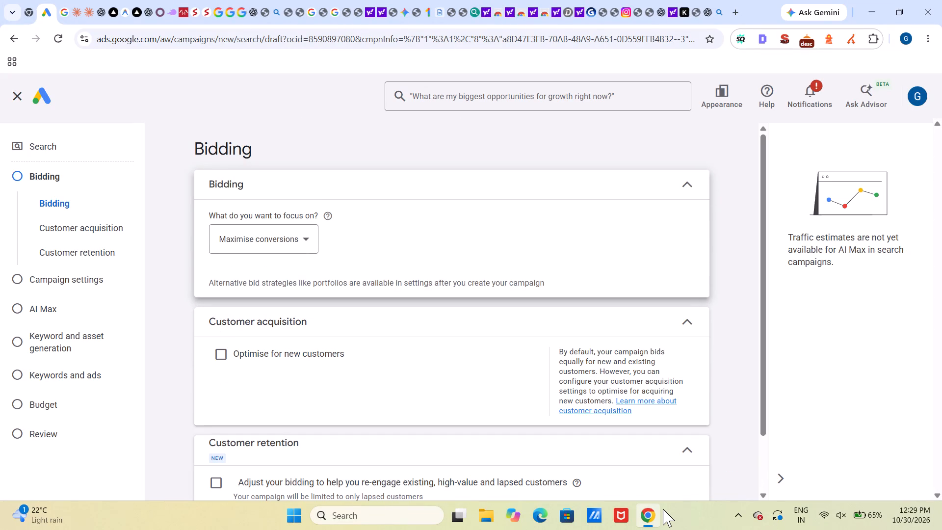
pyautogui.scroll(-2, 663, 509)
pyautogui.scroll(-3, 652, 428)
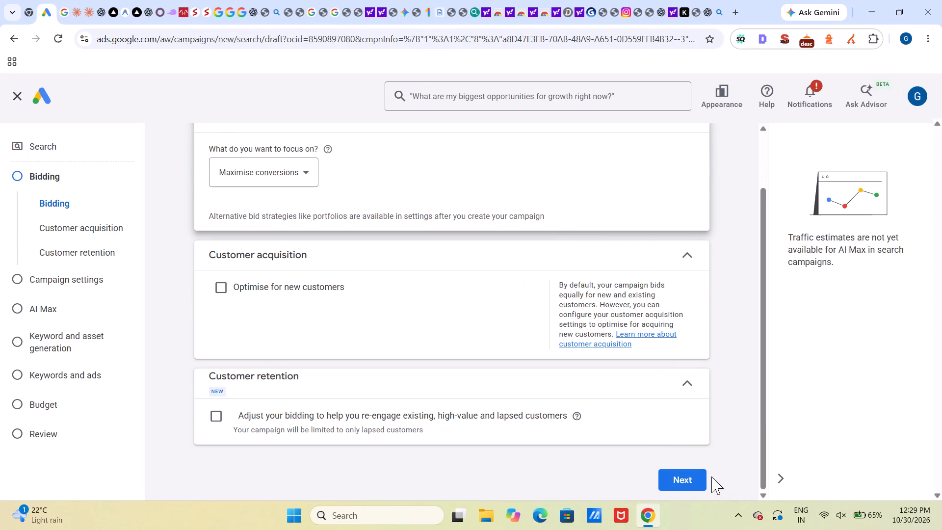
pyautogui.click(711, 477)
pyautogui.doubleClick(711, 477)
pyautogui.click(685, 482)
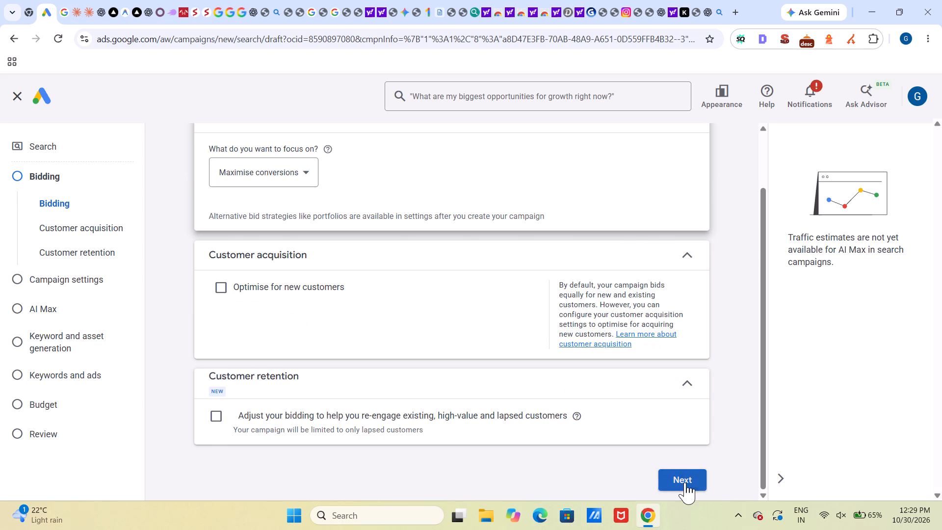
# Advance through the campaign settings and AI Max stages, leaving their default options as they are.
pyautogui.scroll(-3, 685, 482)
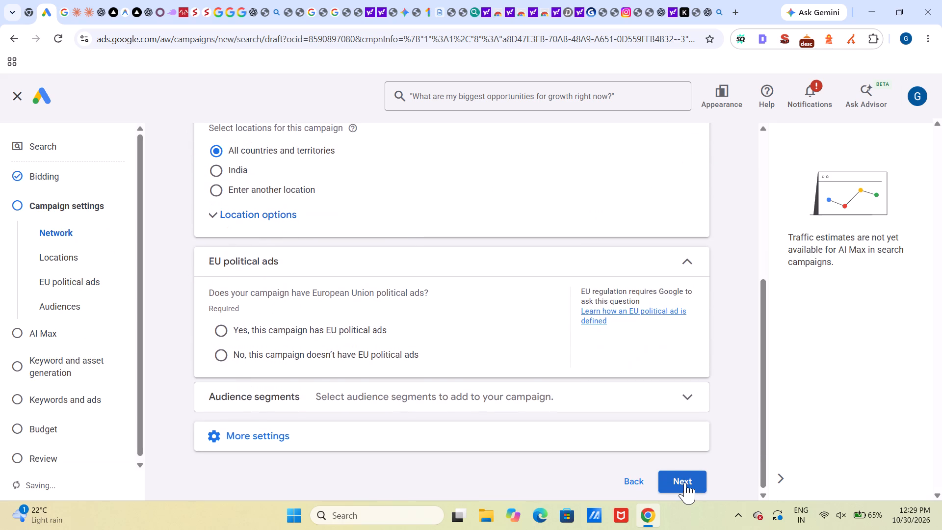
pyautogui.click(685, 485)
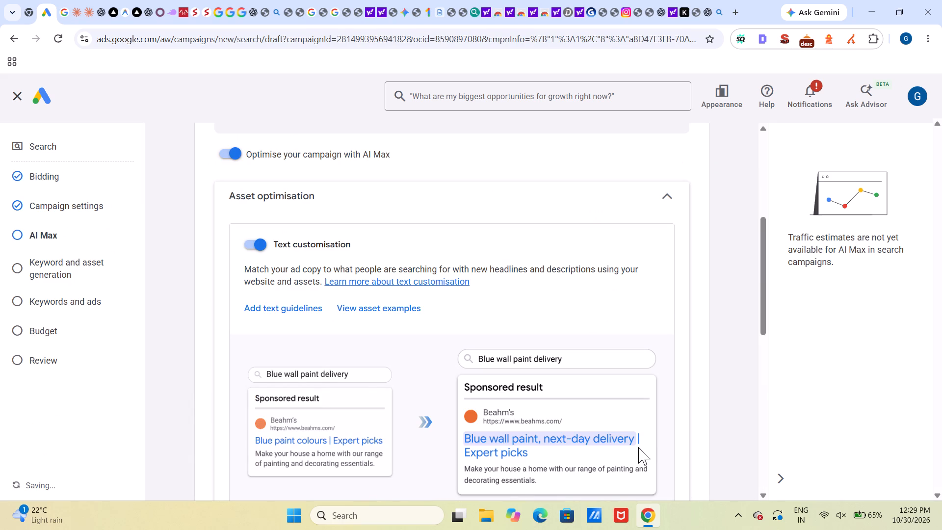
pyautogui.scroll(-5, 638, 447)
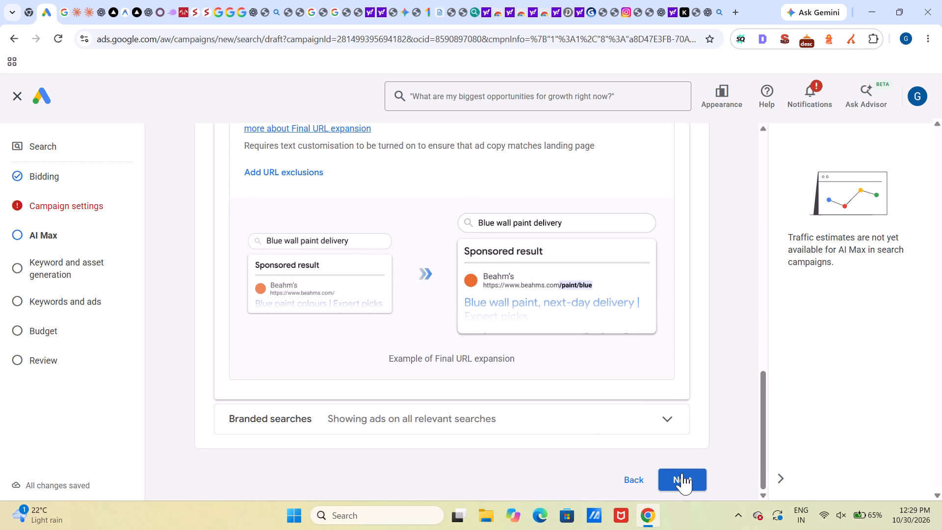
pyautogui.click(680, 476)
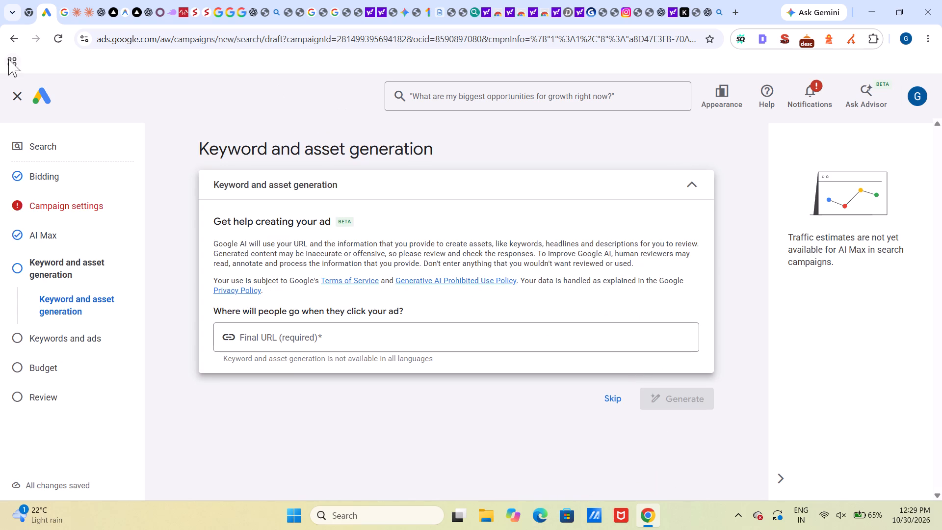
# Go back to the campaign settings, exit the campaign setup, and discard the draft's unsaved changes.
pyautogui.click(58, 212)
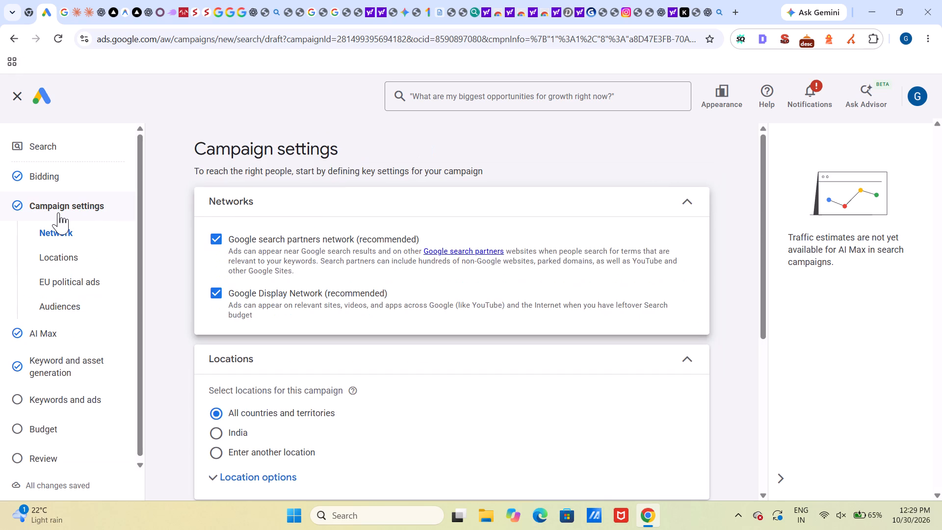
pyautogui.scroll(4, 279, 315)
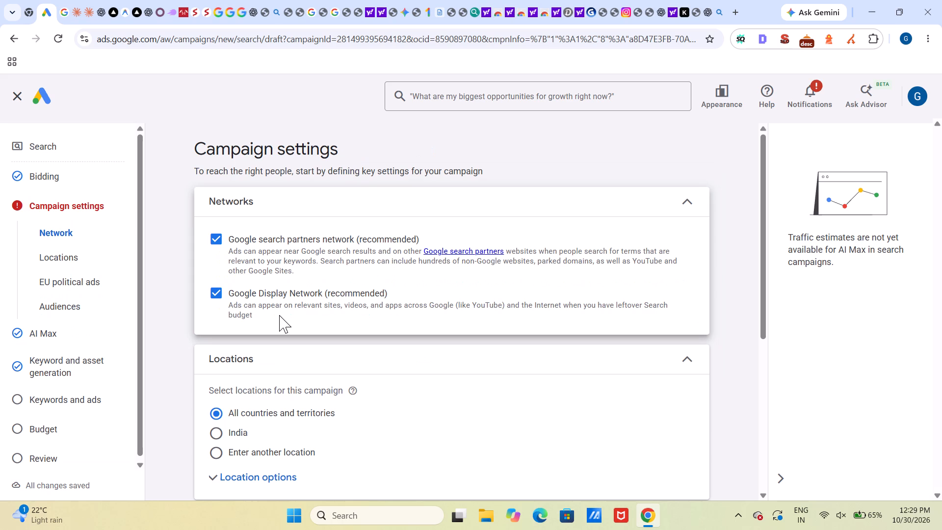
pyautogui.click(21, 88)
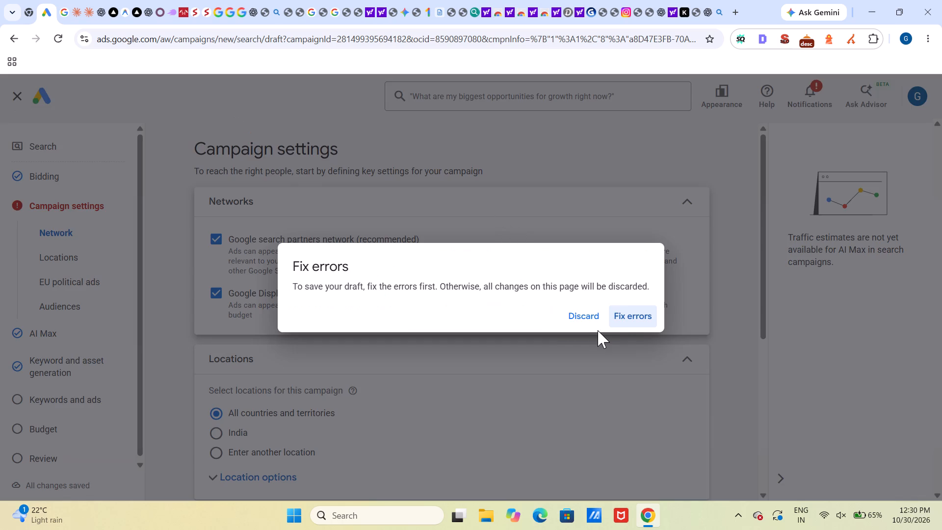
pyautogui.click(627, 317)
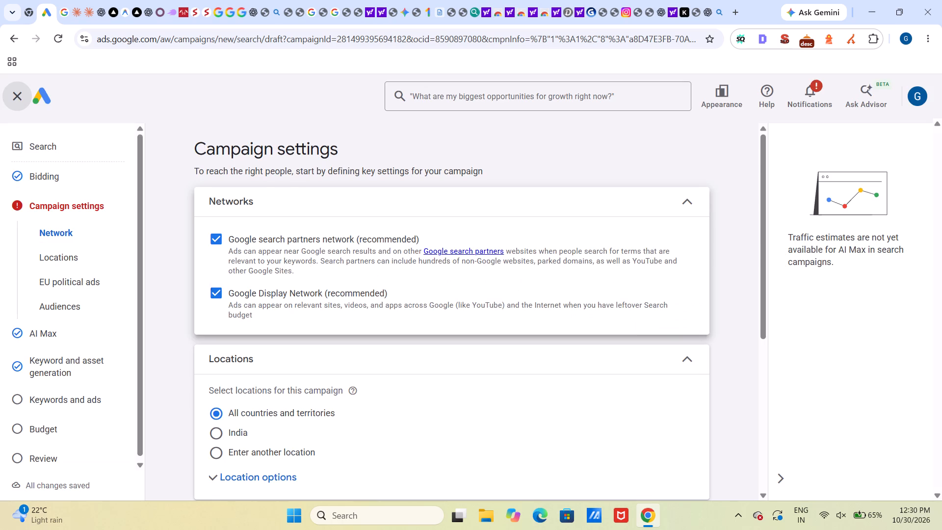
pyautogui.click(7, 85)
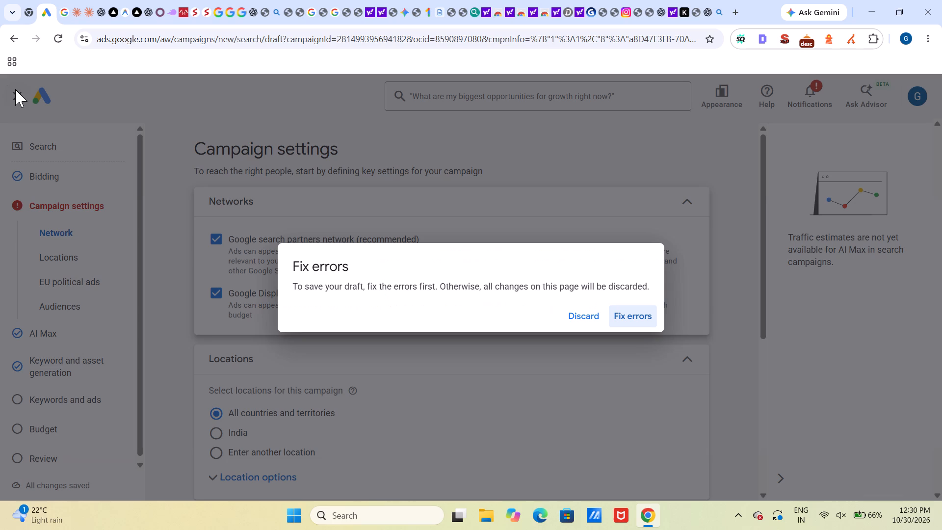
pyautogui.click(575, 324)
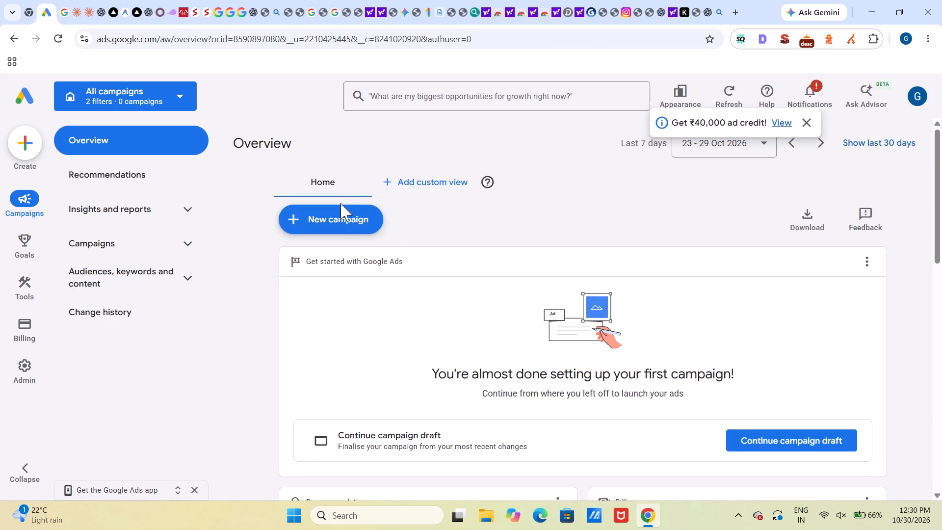
# Start a new campaign and move on to the objective choice without entering any business information.
pyautogui.click(341, 207)
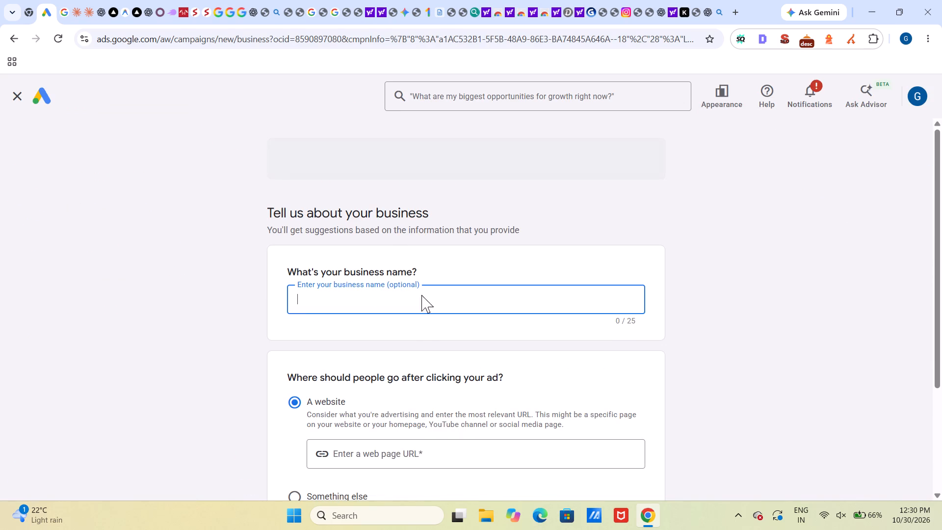
pyautogui.scroll(-2, 426, 333)
pyautogui.click(299, 429)
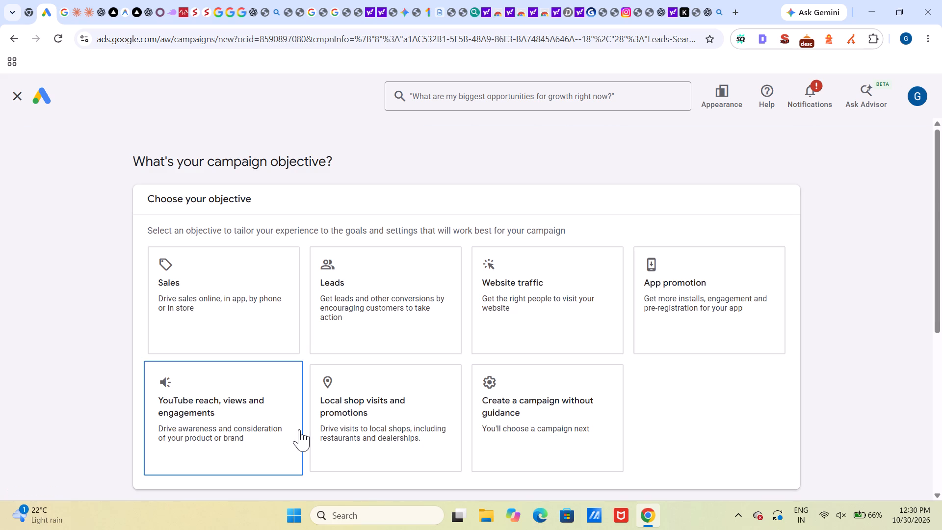
# View the details of the inactive conversion action behind the campaign's "Submit lead forms" goal.
pyautogui.scroll(-3, 299, 429)
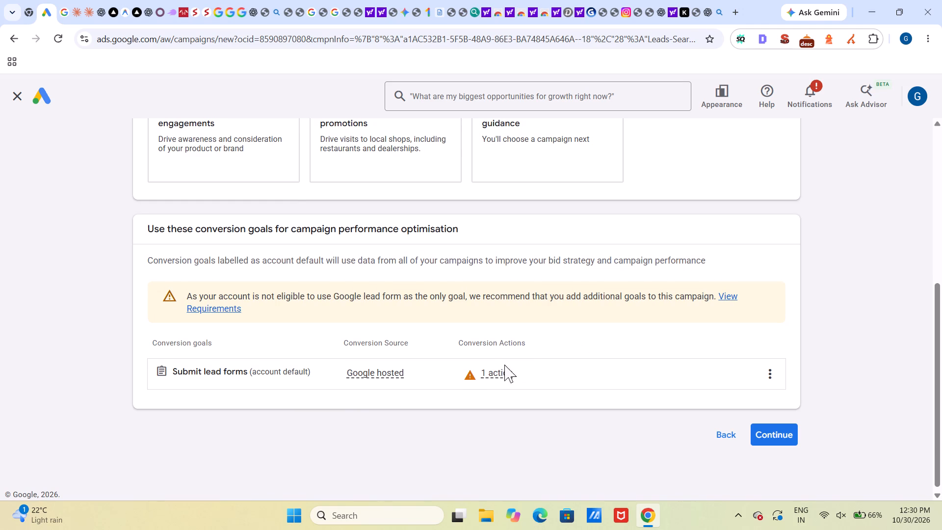
pyautogui.click(483, 371)
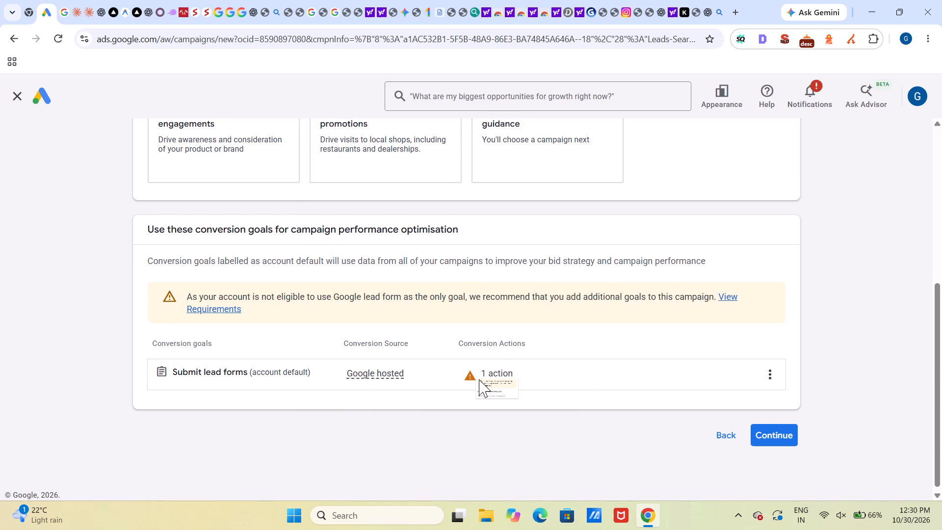
pyautogui.moveTo(476, 382); pyautogui.dragTo(482, 378)
pyautogui.click(482, 378)
pyautogui.click(482, 378)
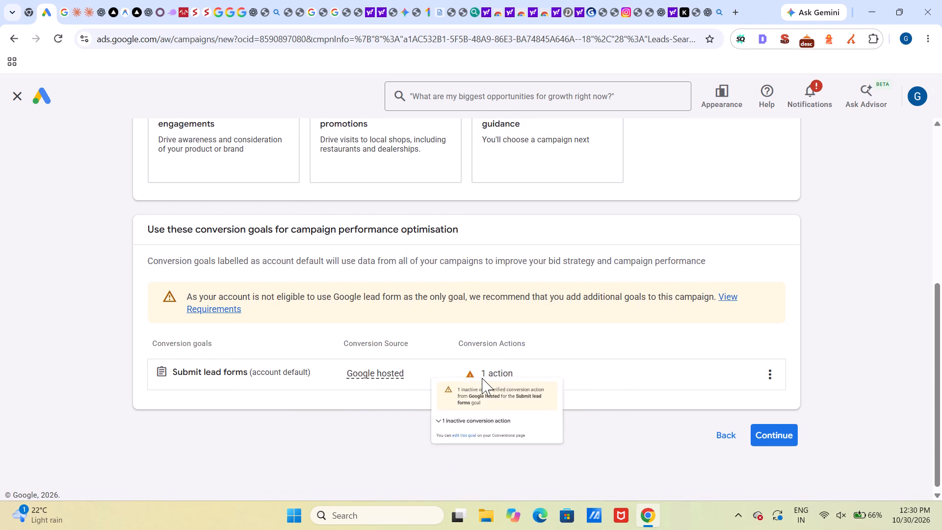
pyautogui.scroll(-2, 482, 378)
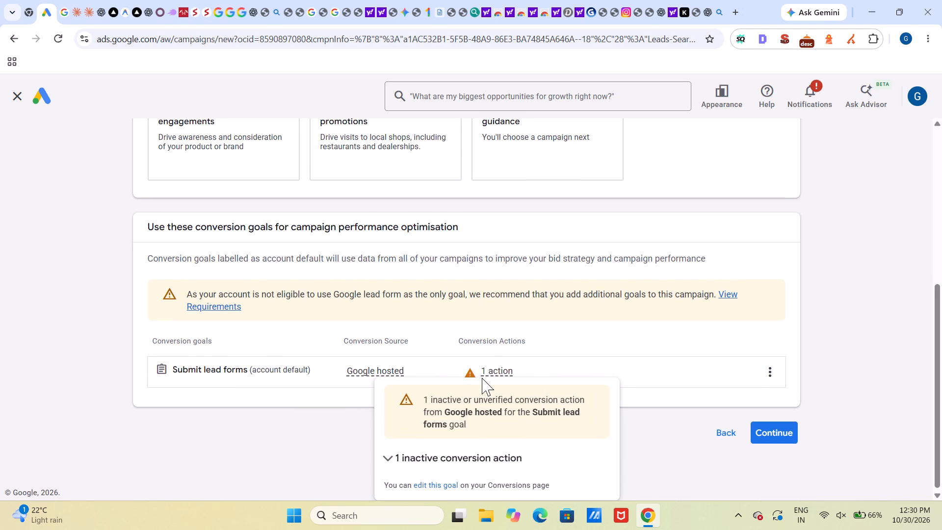
pyautogui.click(426, 453)
pyautogui.moveTo(441, 460); pyautogui.dragTo(425, 463)
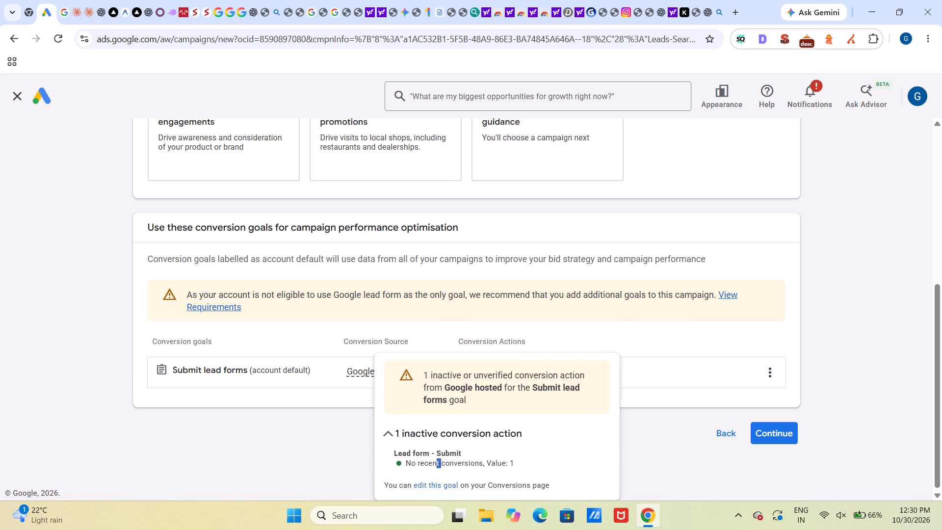
# Choose to edit the "Submit lead forms" goal and leave the campaign setup for the Conversions page.
pyautogui.moveTo(425, 463); pyautogui.dragTo(445, 479)
pyautogui.click(448, 485)
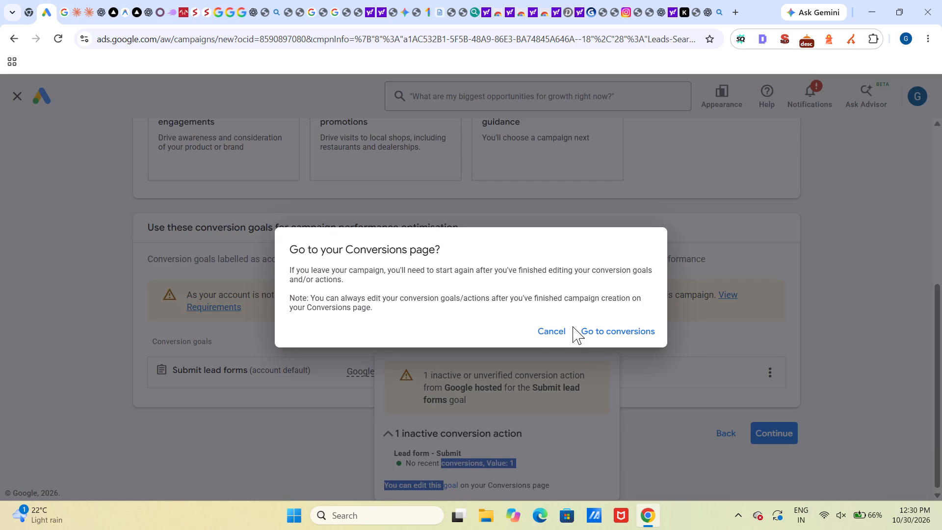
pyautogui.click(552, 330)
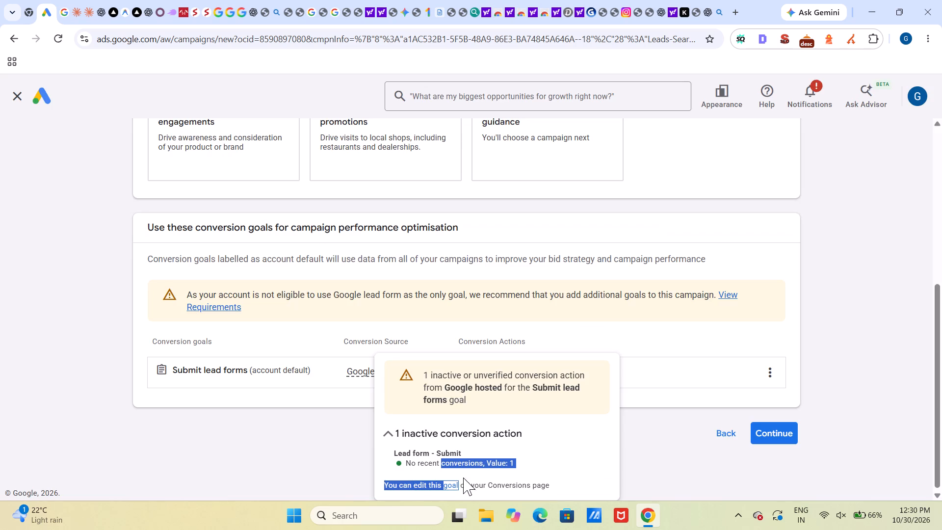
pyautogui.click(452, 485)
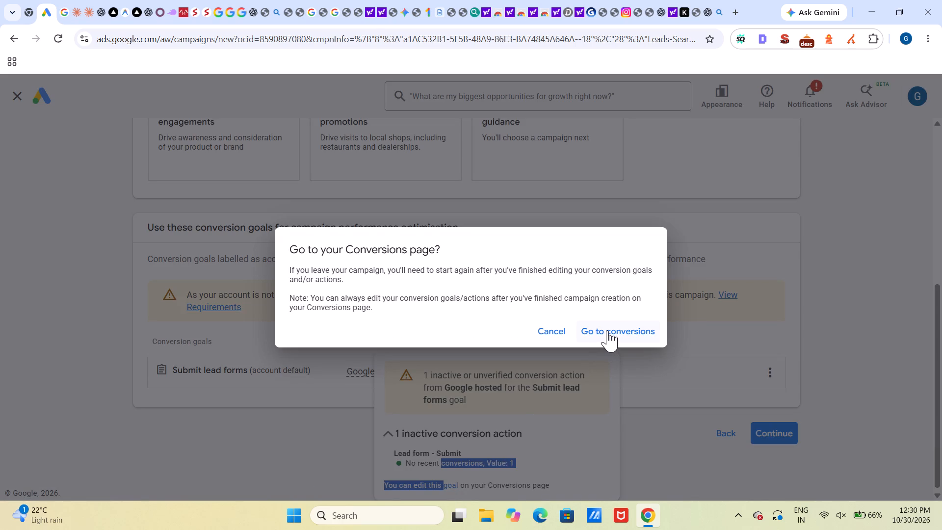
pyautogui.click(607, 330)
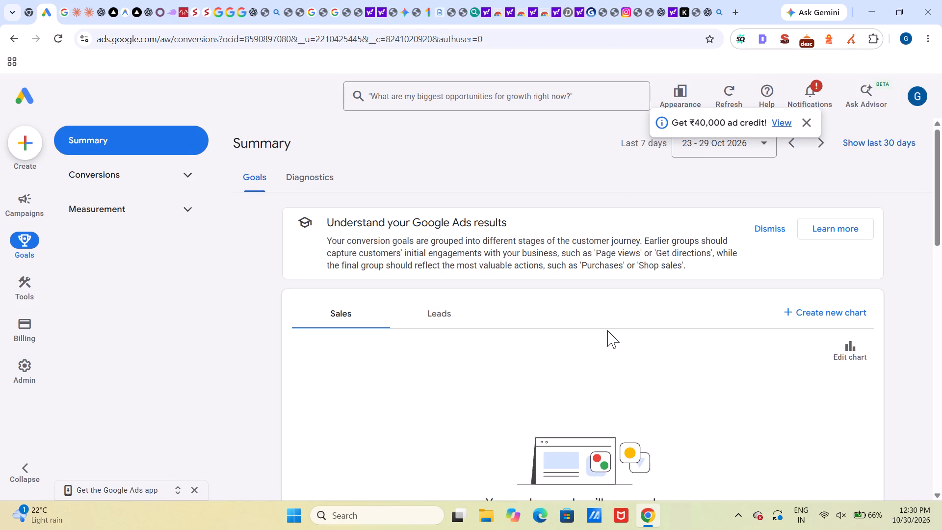
# Find the account-default "Submit lead form" goal in the goals summary and show its status details.
pyautogui.scroll(-5, 607, 330)
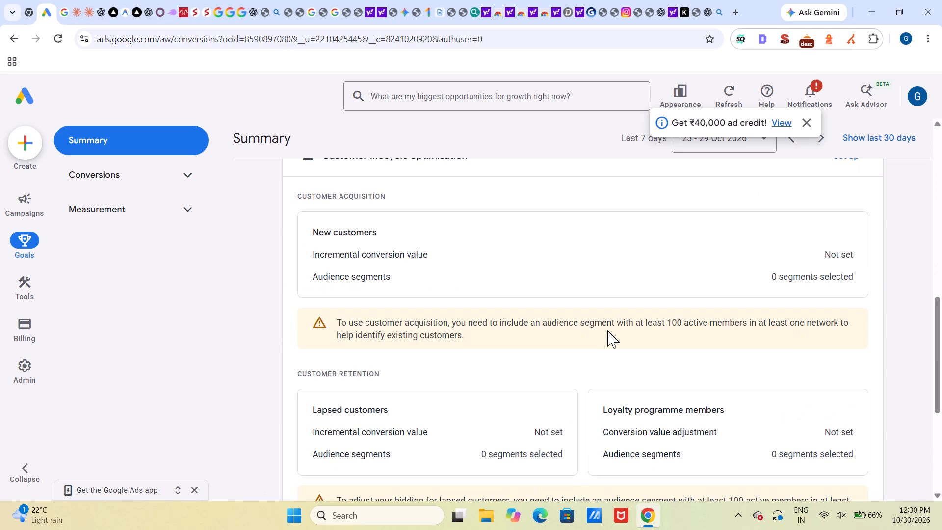
pyautogui.scroll(-6, 607, 330)
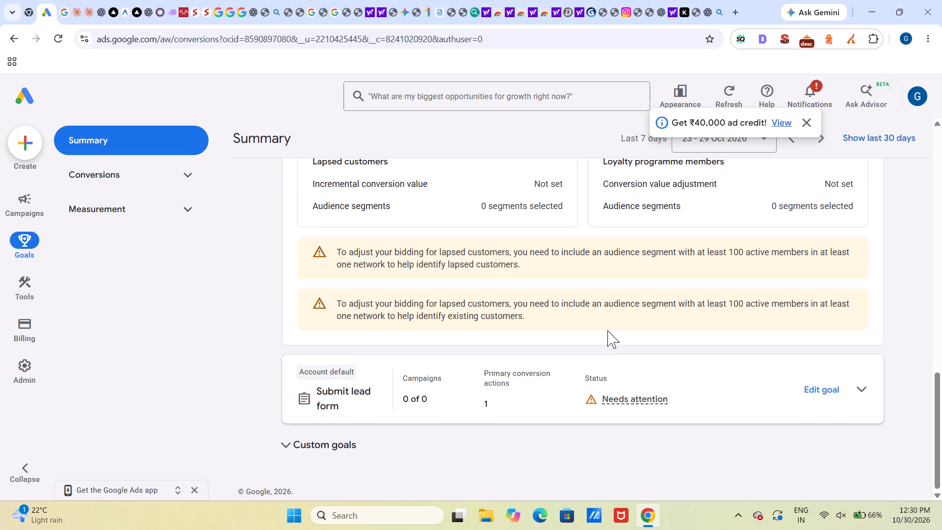
pyautogui.scroll(-1, 607, 330)
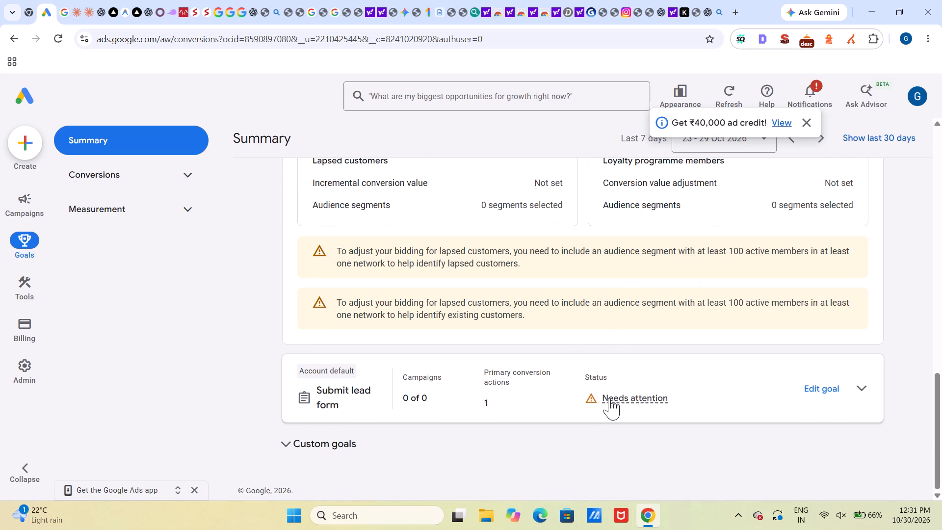
pyautogui.click(610, 398)
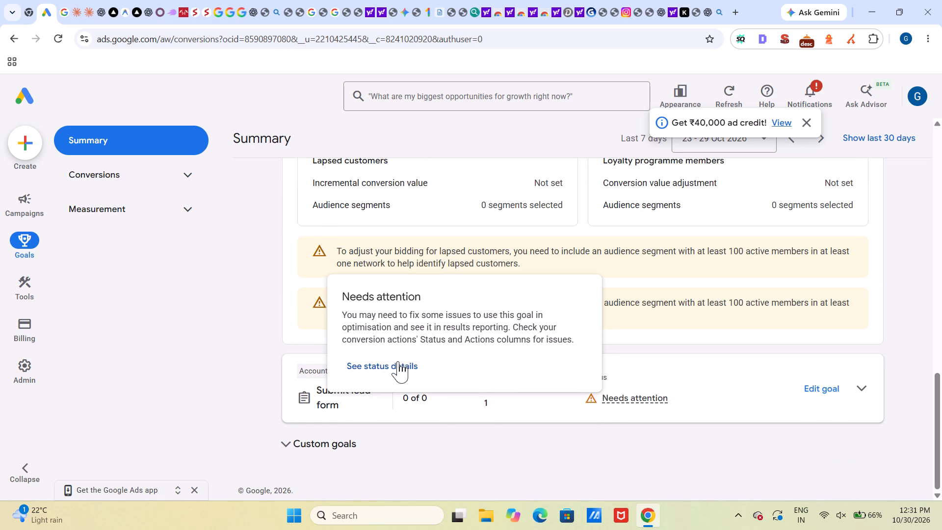
pyautogui.click(398, 361)
pyautogui.scroll(-1, 502, 427)
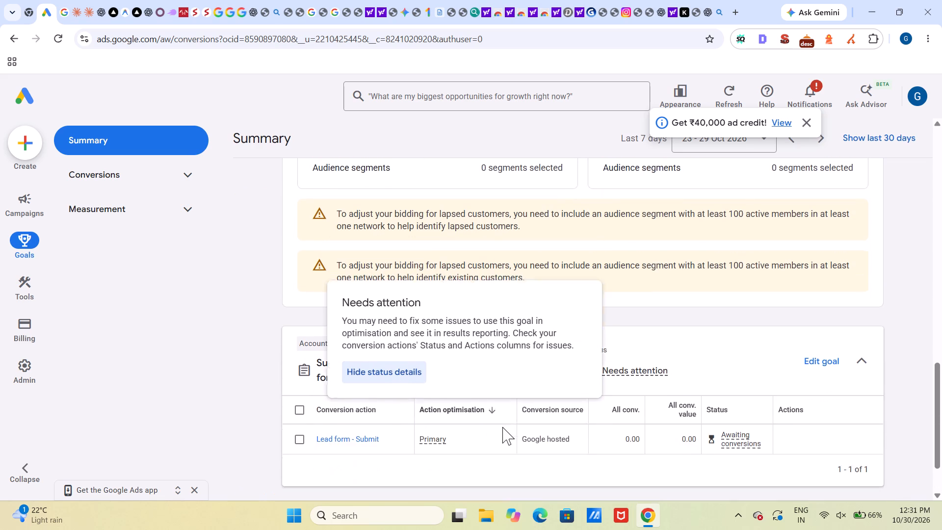
pyautogui.scroll(-1, 502, 427)
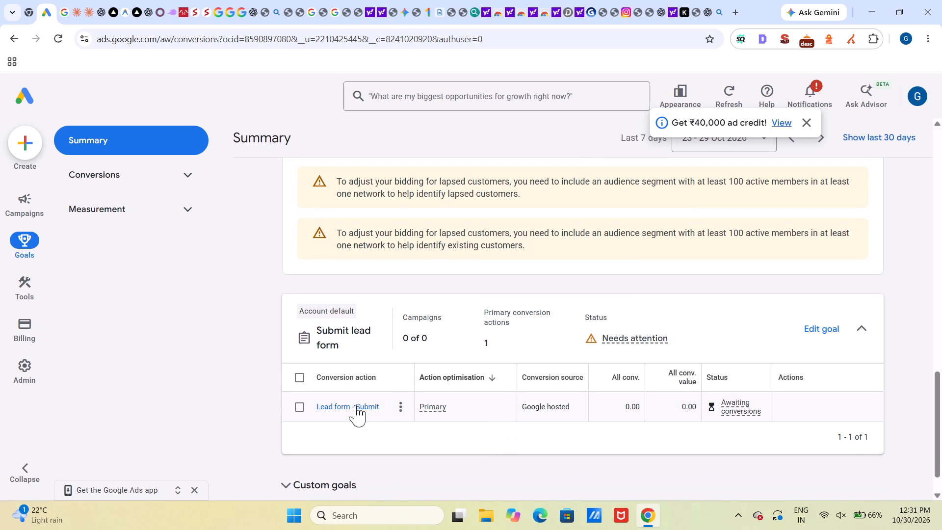
# Open the "Lead form - Submit" conversion action and review its status and settings.
pyautogui.click(355, 405)
pyautogui.click(302, 430)
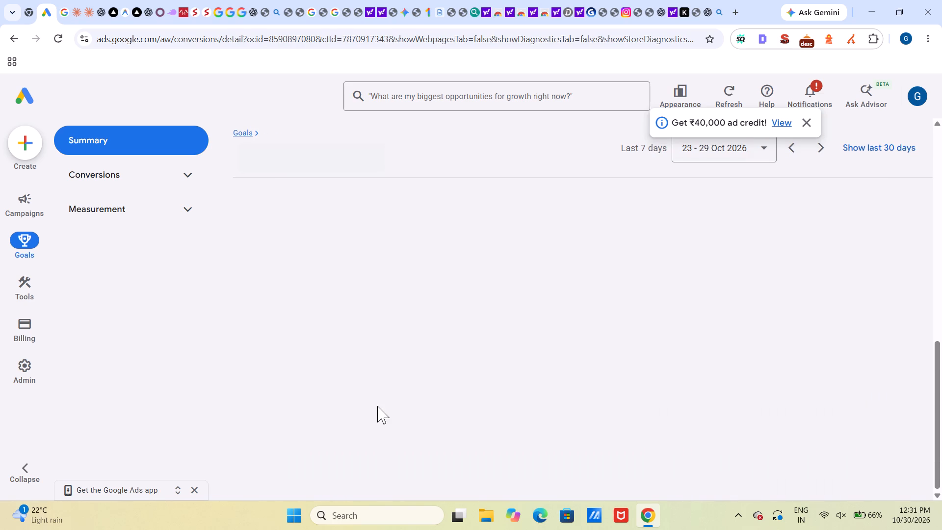
pyautogui.click(377, 406)
pyautogui.scroll(-3, 377, 406)
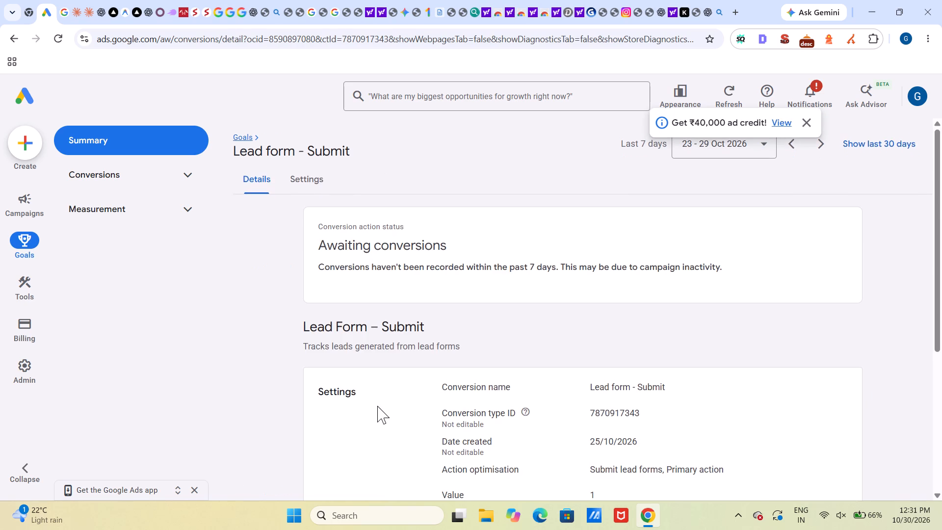
pyautogui.scroll(-3, 377, 406)
pyautogui.scroll(3, 377, 406)
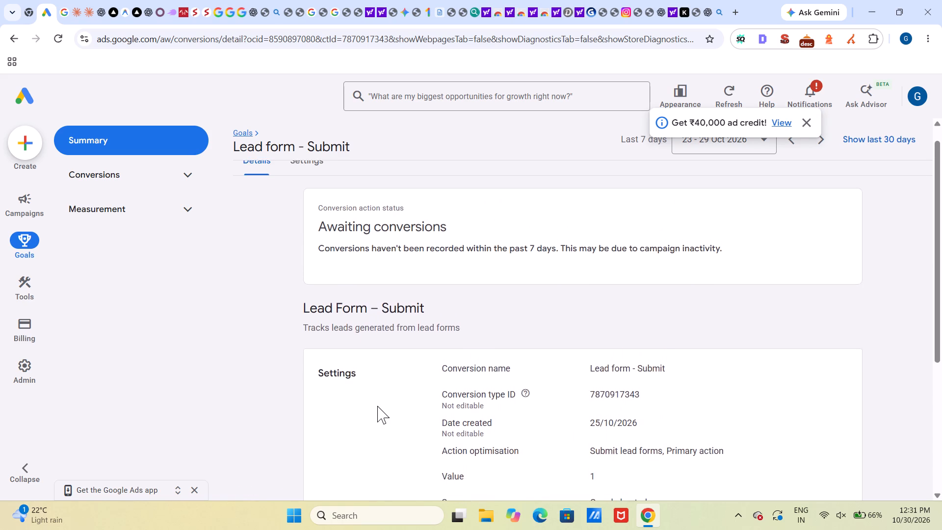
pyautogui.scroll(3, 377, 406)
pyautogui.scroll(-3, 377, 406)
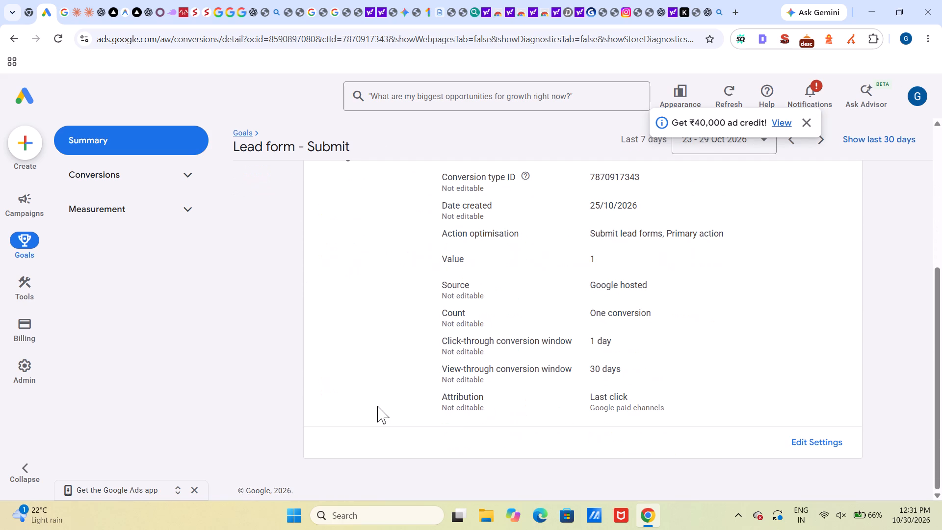
# Examine the editable settings of the "Lead form - Submit" conversion action and recheck its details page.
pyautogui.click(812, 439)
pyautogui.scroll(-4, 812, 439)
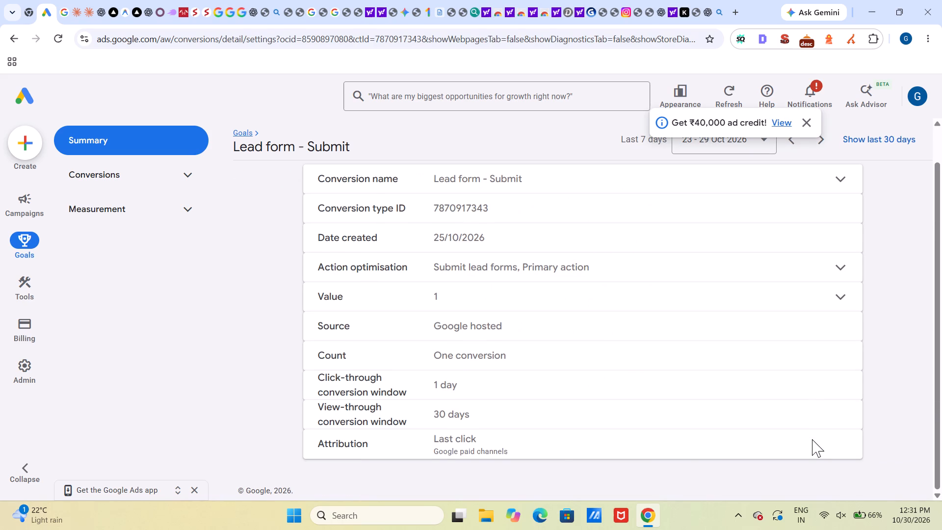
pyautogui.scroll(-1, 812, 439)
pyautogui.scroll(3, 812, 439)
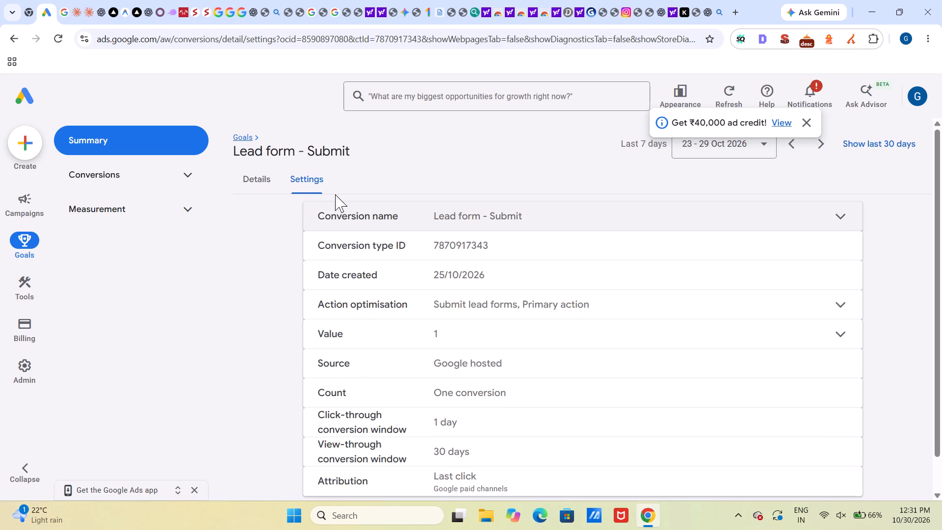
pyautogui.click(267, 186)
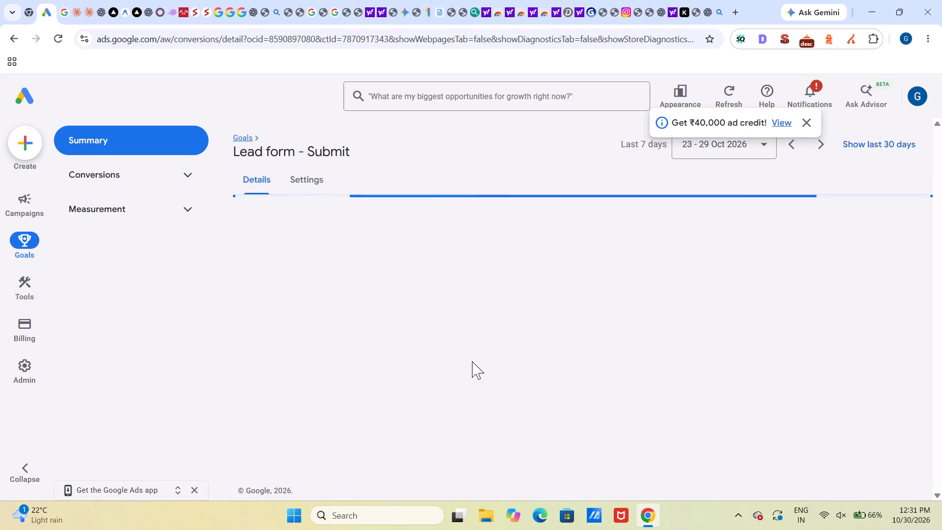
pyautogui.scroll(-2, 472, 361)
pyautogui.scroll(2, 472, 361)
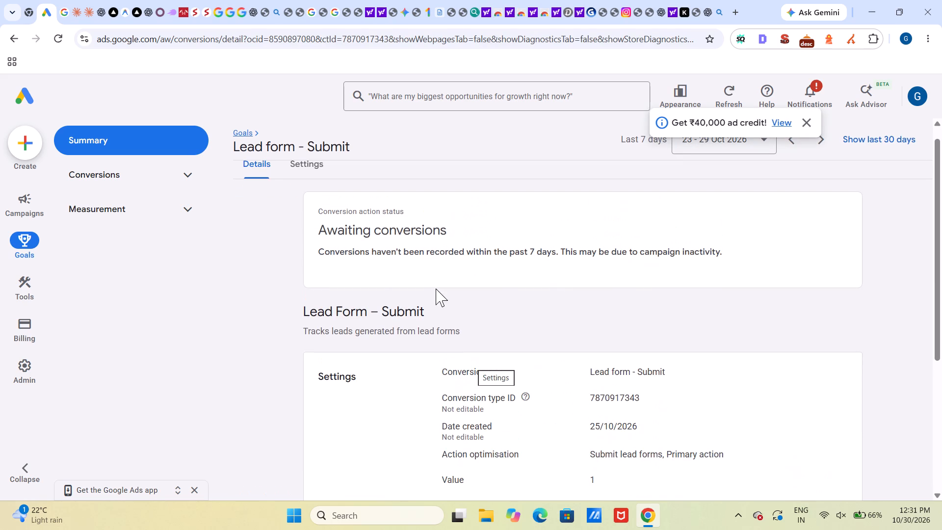
pyautogui.click(434, 281)
# Return to the goals summary and expand the account-default "Submit lead form" goal to list its conversion actions.
pyautogui.click(167, 158)
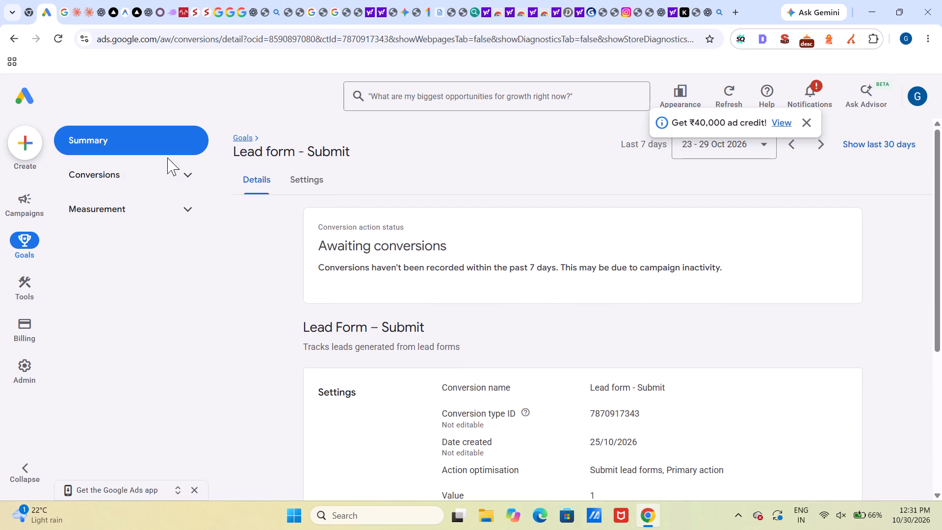
pyautogui.click(272, 193)
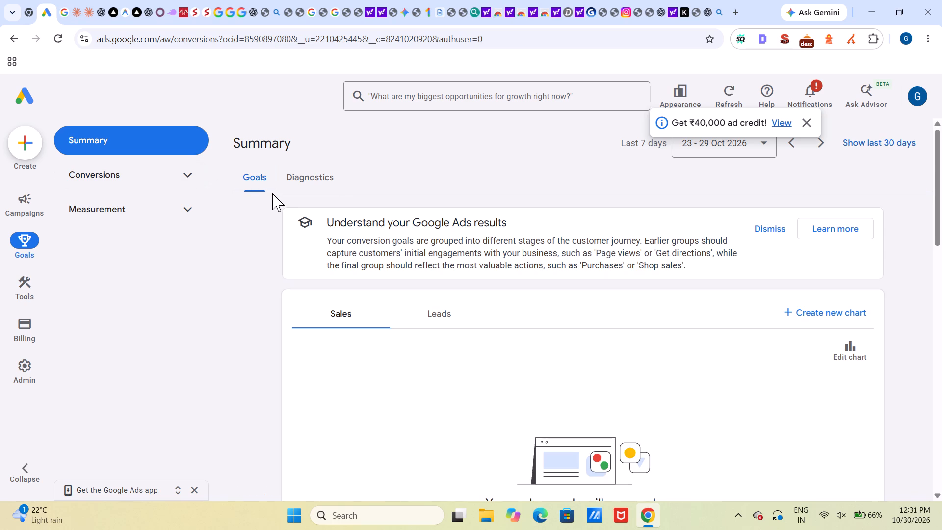
pyautogui.scroll(-5, 443, 378)
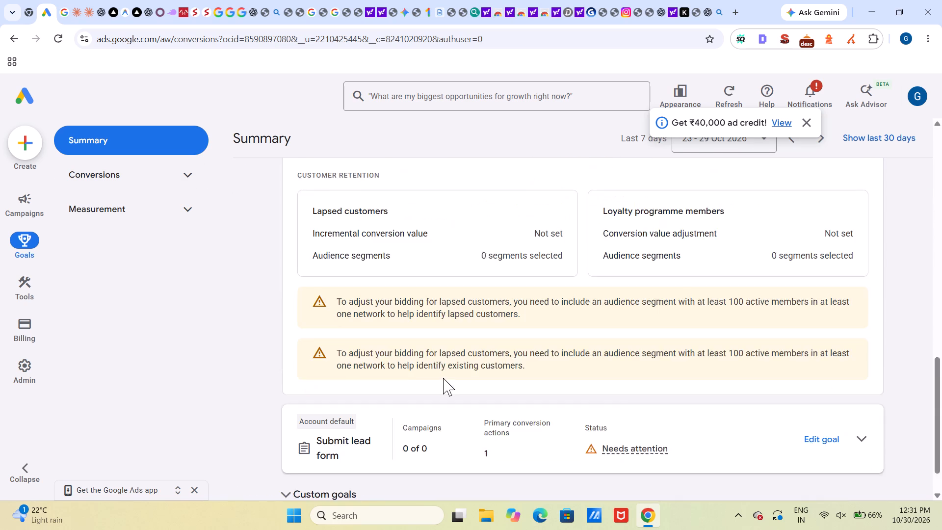
pyautogui.scroll(-2, 443, 378)
pyautogui.scroll(1, 443, 378)
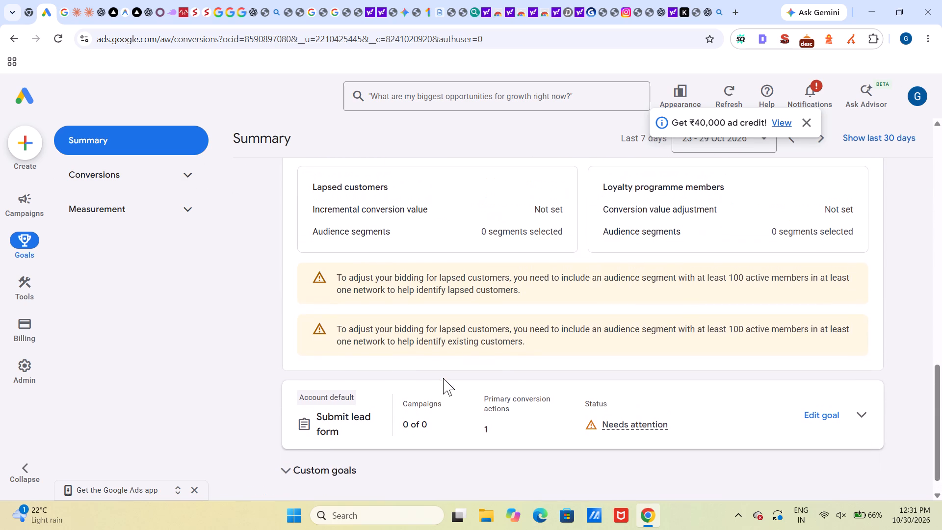
pyautogui.scroll(1, 443, 378)
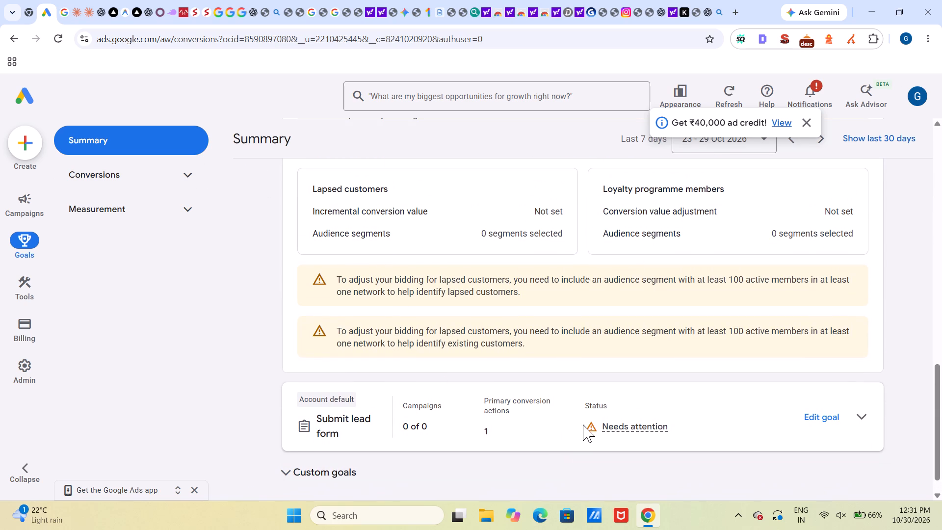
pyautogui.click(589, 427)
pyautogui.click(606, 430)
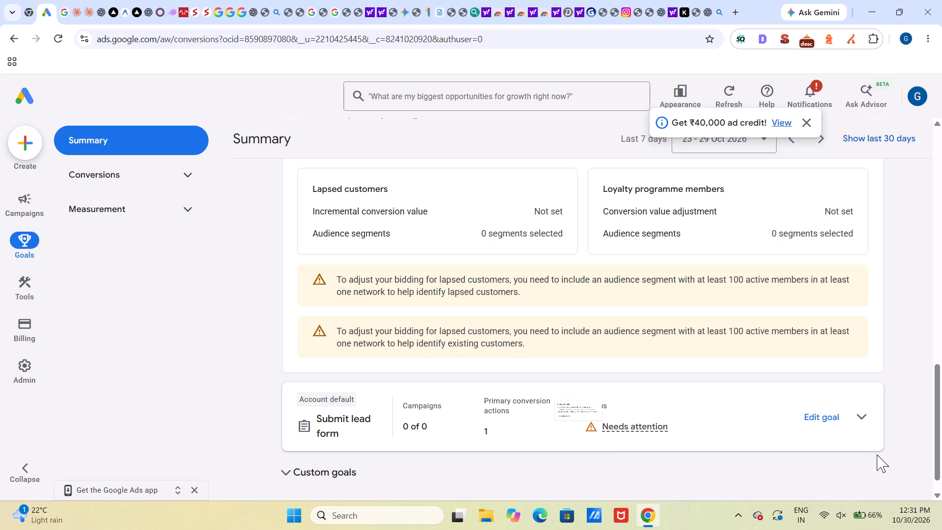
pyautogui.click(851, 410)
pyautogui.click(856, 418)
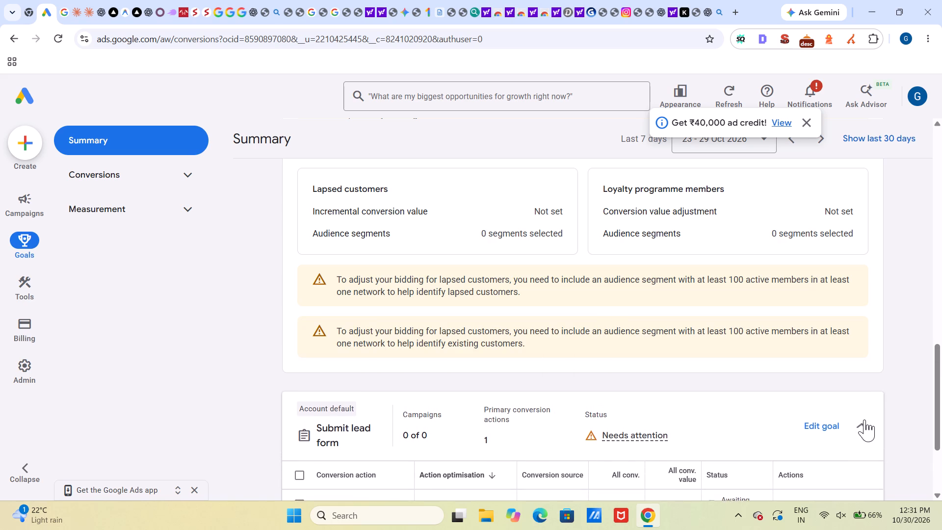
pyautogui.scroll(-2, 729, 458)
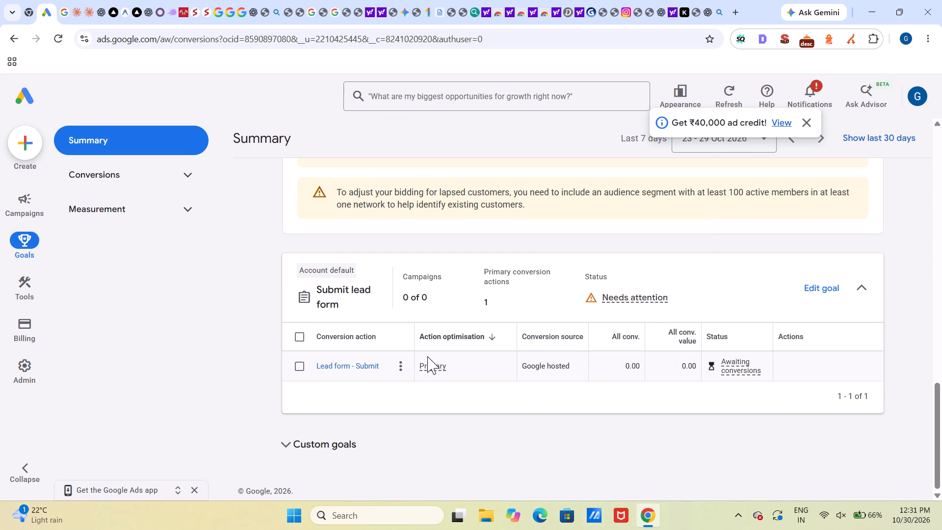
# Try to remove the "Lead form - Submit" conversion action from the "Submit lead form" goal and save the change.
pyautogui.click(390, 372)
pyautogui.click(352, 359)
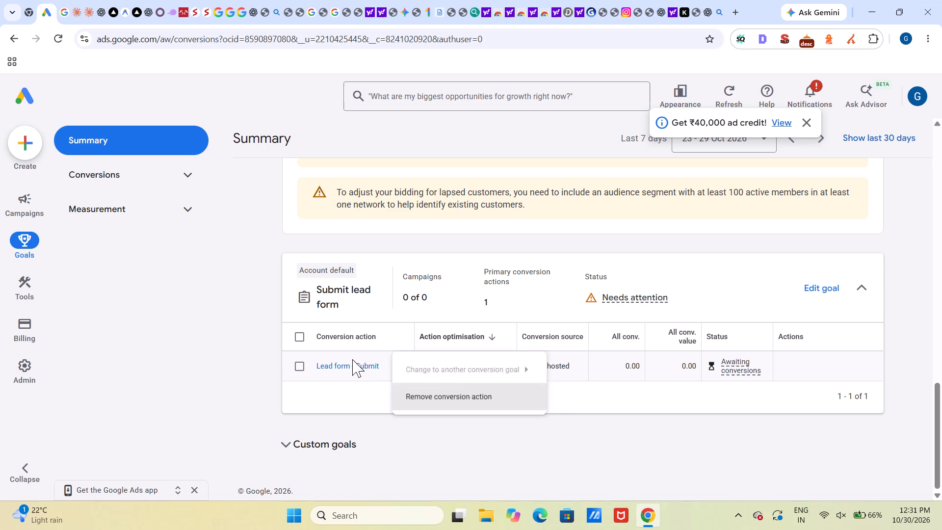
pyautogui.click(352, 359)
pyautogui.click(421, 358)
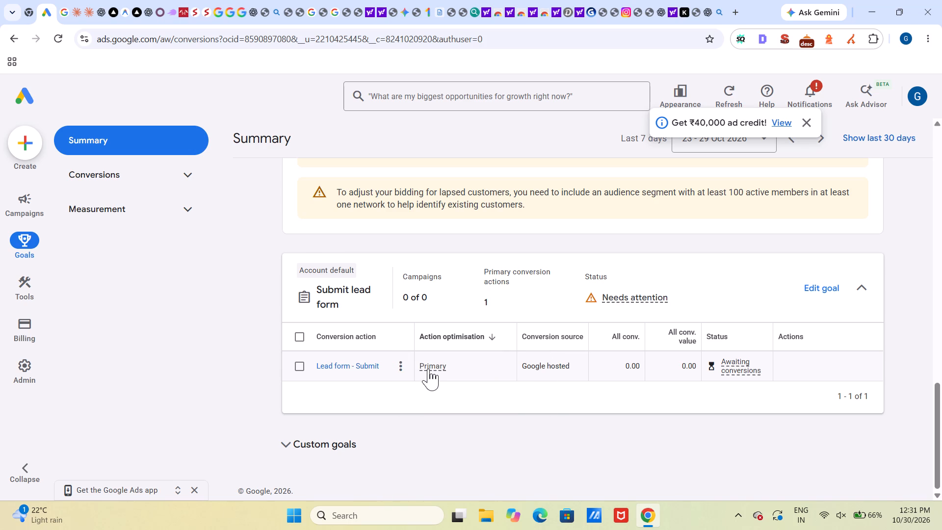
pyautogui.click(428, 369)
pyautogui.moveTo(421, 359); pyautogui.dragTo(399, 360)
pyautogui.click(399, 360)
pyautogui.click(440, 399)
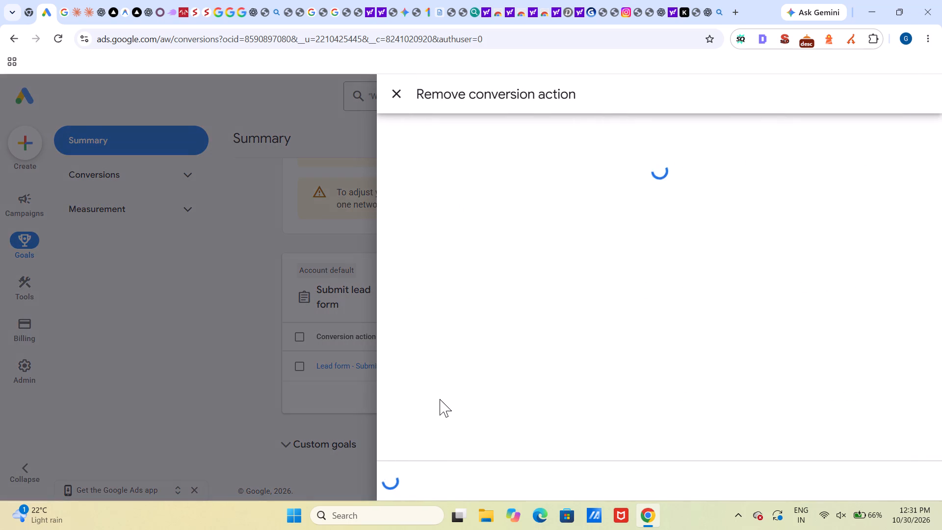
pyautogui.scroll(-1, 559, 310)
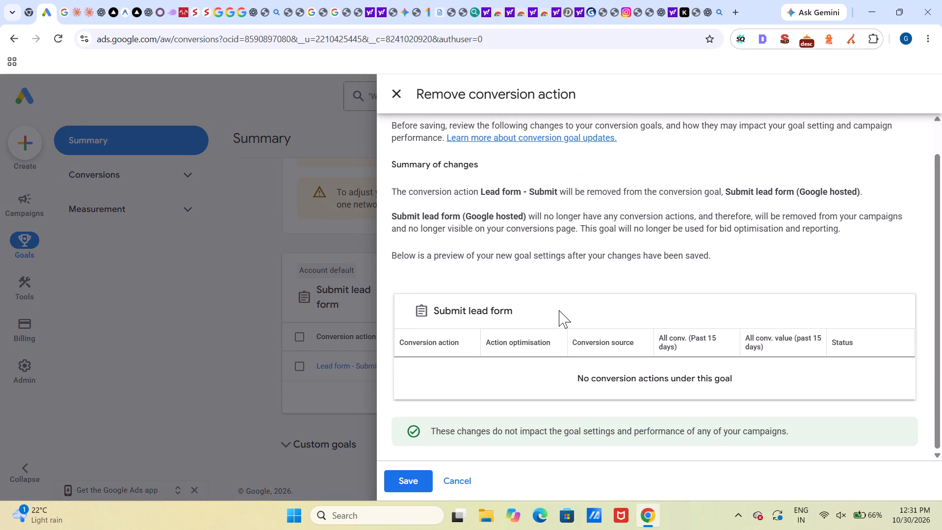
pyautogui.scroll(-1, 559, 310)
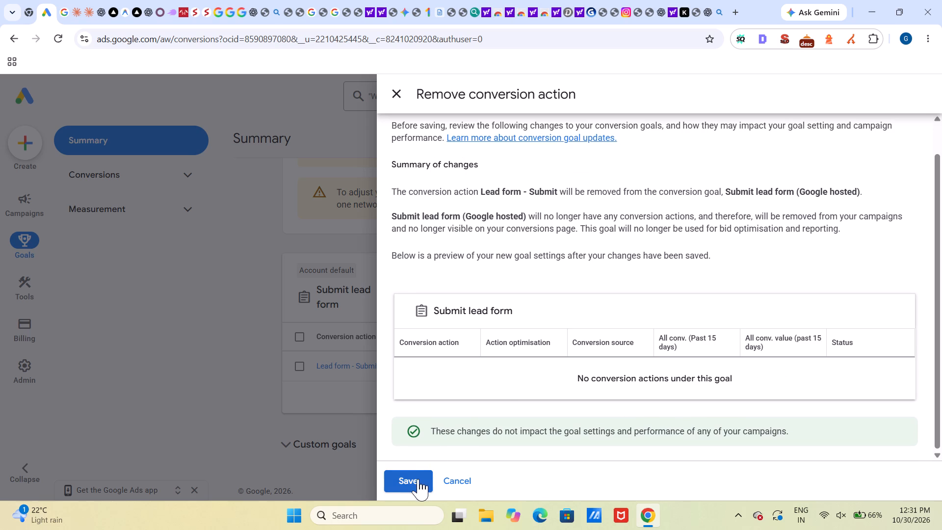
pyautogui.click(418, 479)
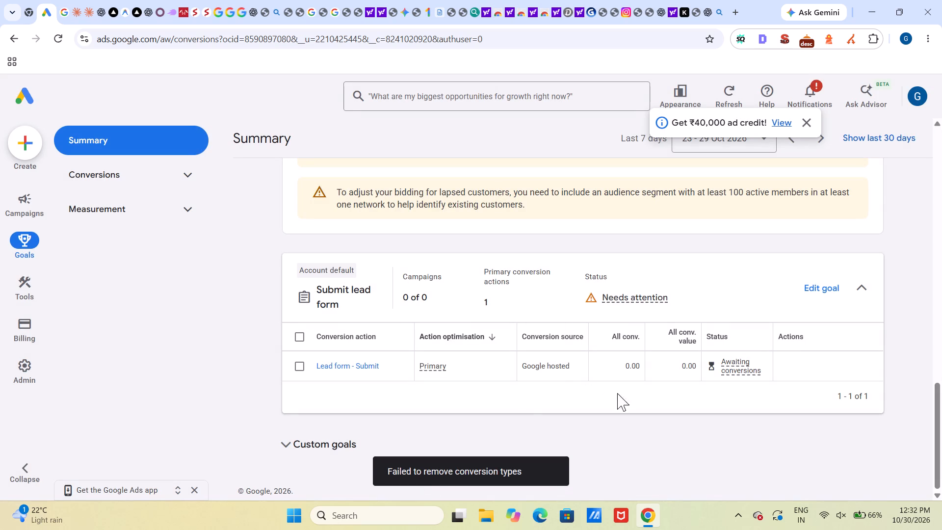
# Open the conversion details of "Lead form - Submit" from its status and examine its details and settings.
pyautogui.click(725, 368)
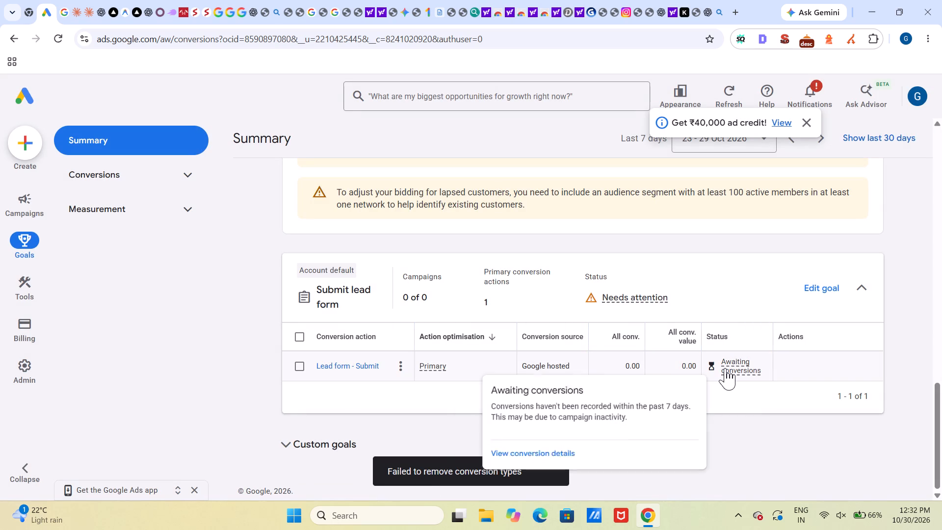
pyautogui.click(515, 466)
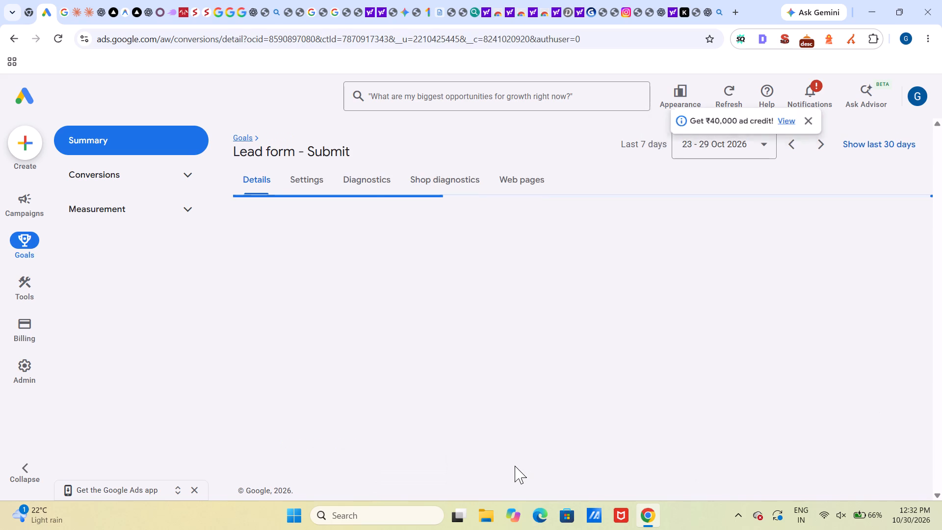
pyautogui.scroll(-5, 500, 445)
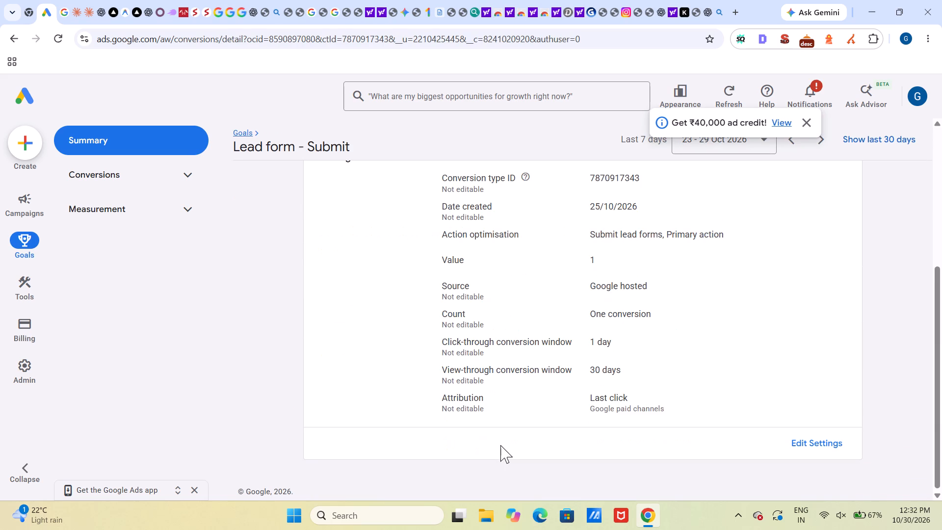
pyautogui.scroll(-3, 500, 445)
pyautogui.click(813, 443)
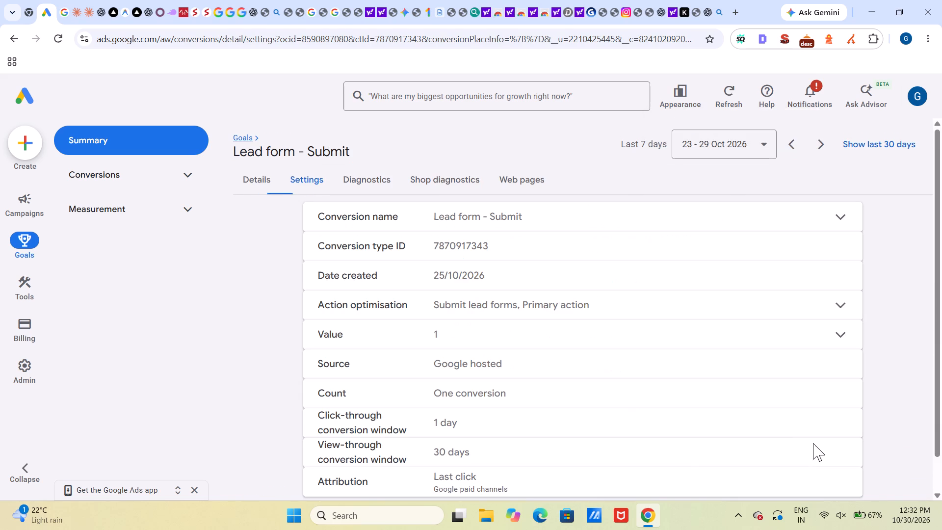
pyautogui.scroll(-5, 611, 385)
pyautogui.scroll(2, 611, 385)
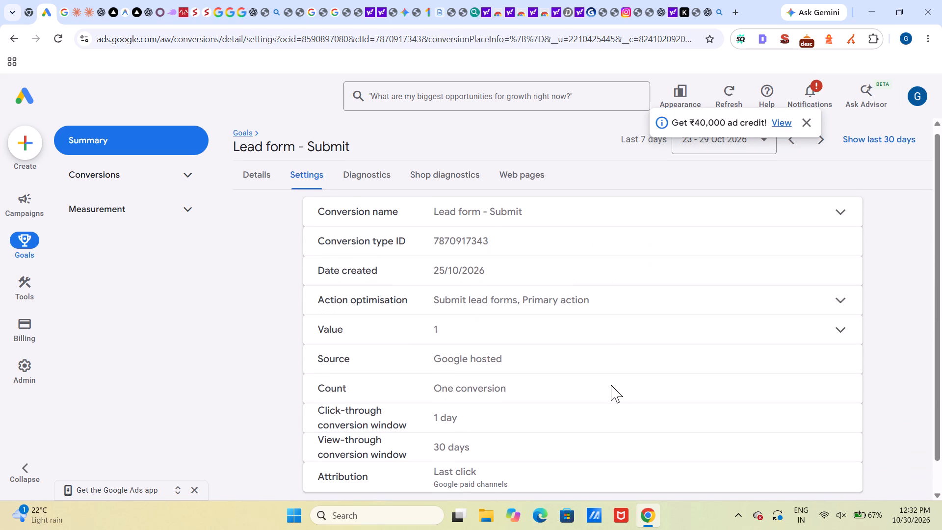
pyautogui.click(242, 187)
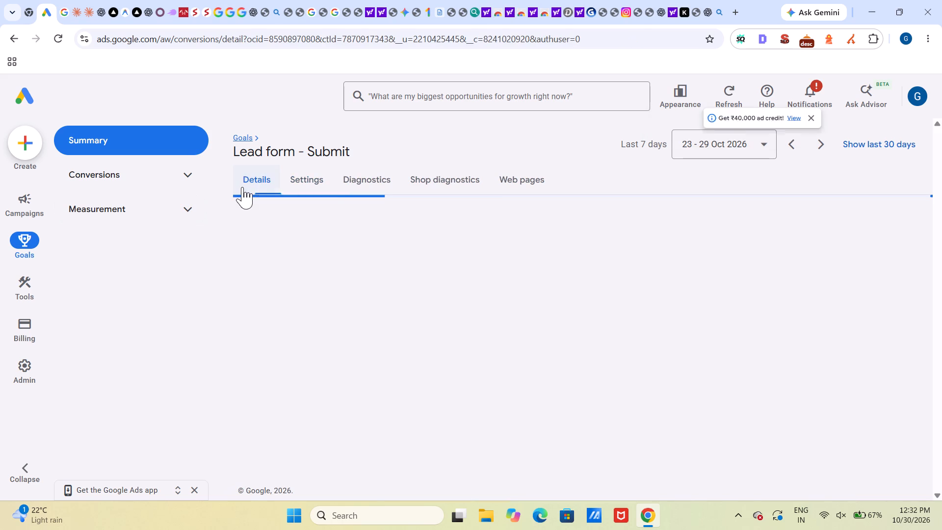
pyautogui.scroll(-5, 402, 344)
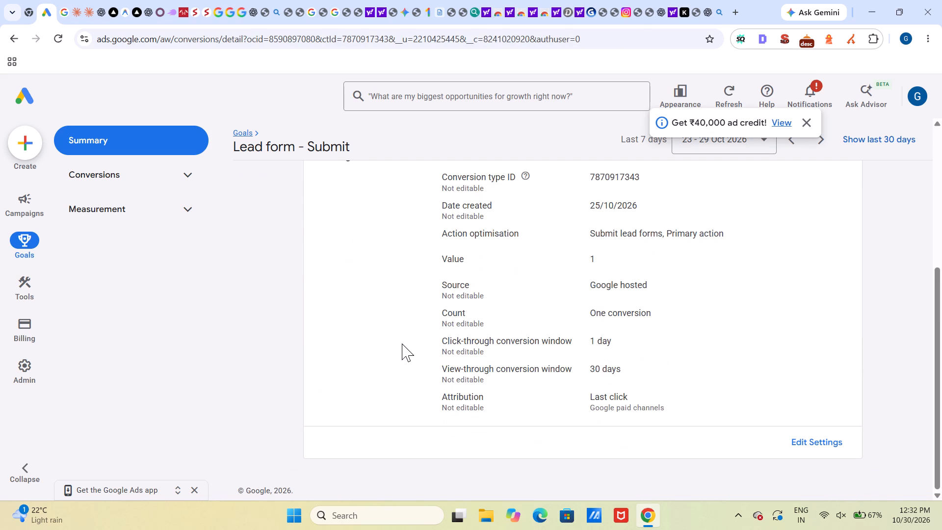
pyautogui.scroll(-5, 402, 344)
pyautogui.scroll(1, 402, 344)
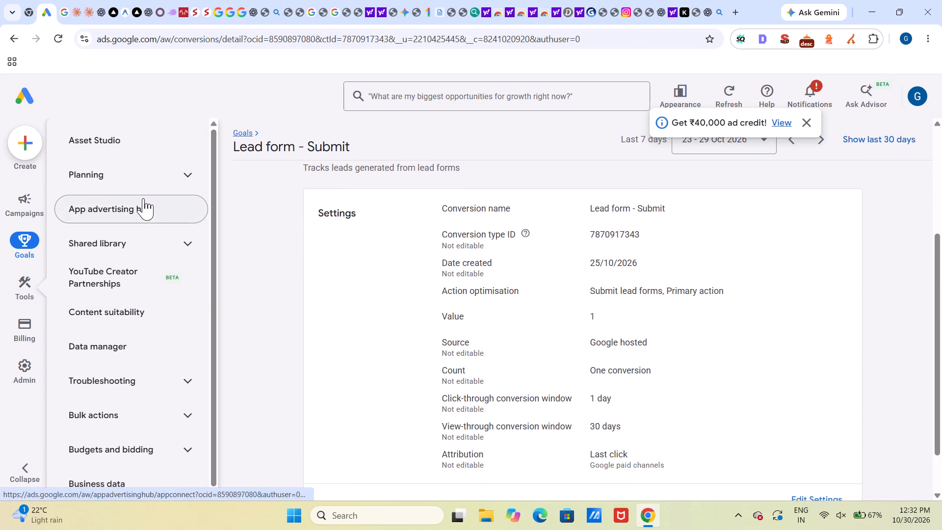
pyautogui.scroll(-3, 255, 260)
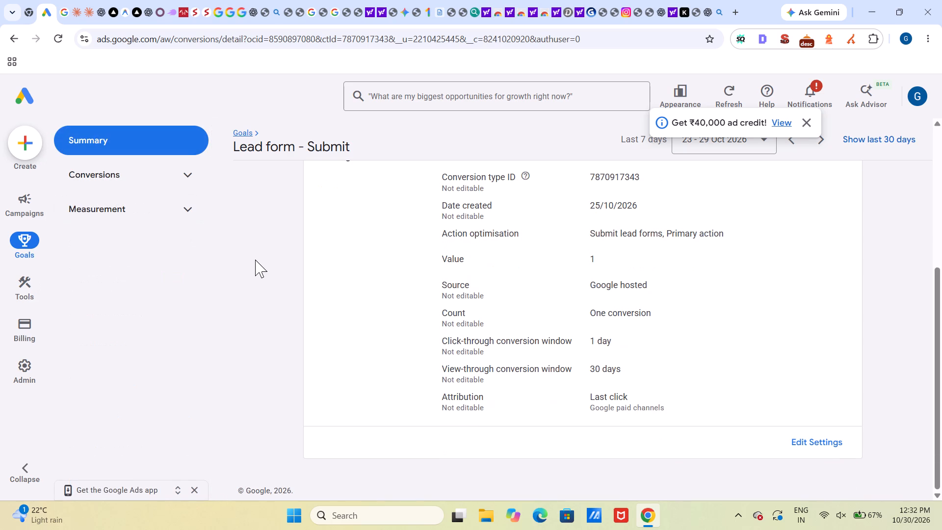
pyautogui.scroll(-1, 255, 260)
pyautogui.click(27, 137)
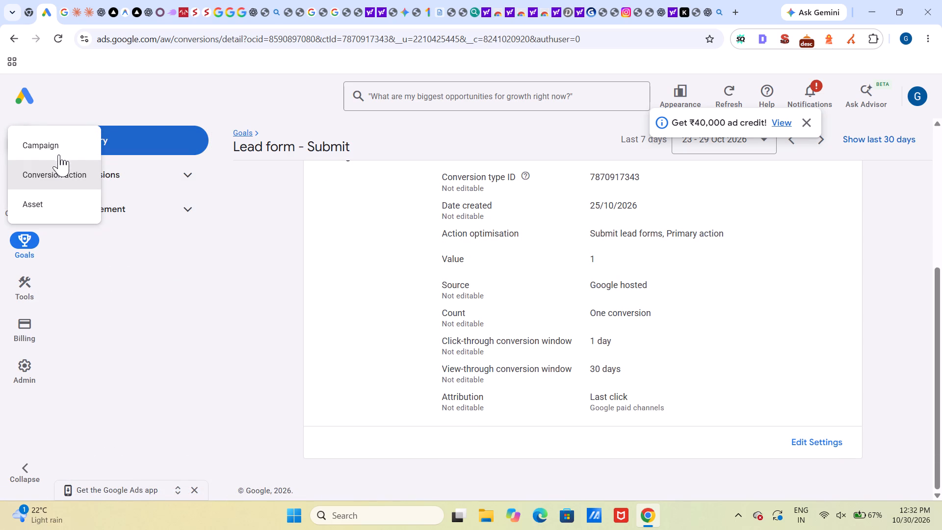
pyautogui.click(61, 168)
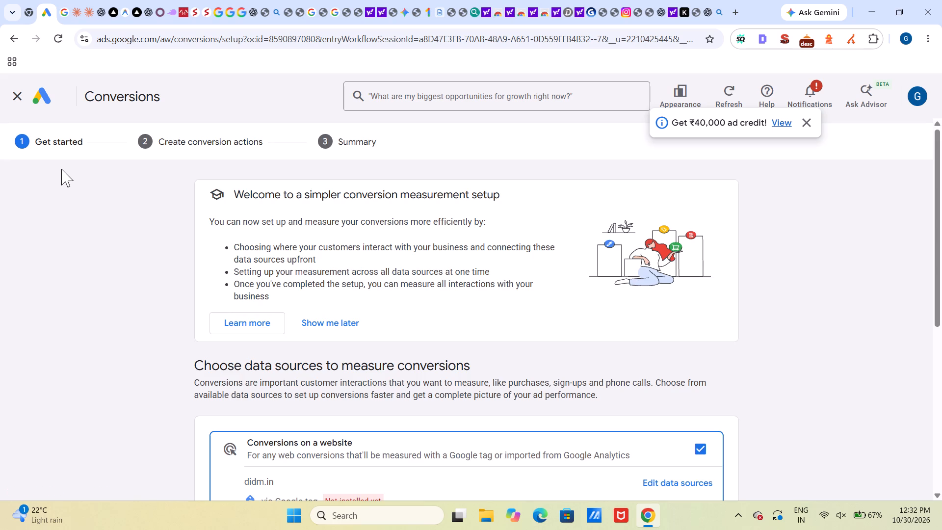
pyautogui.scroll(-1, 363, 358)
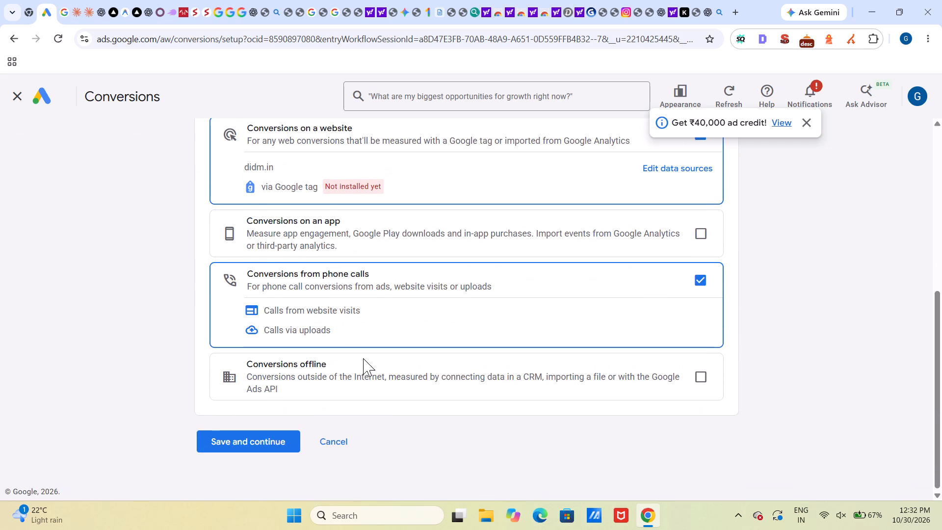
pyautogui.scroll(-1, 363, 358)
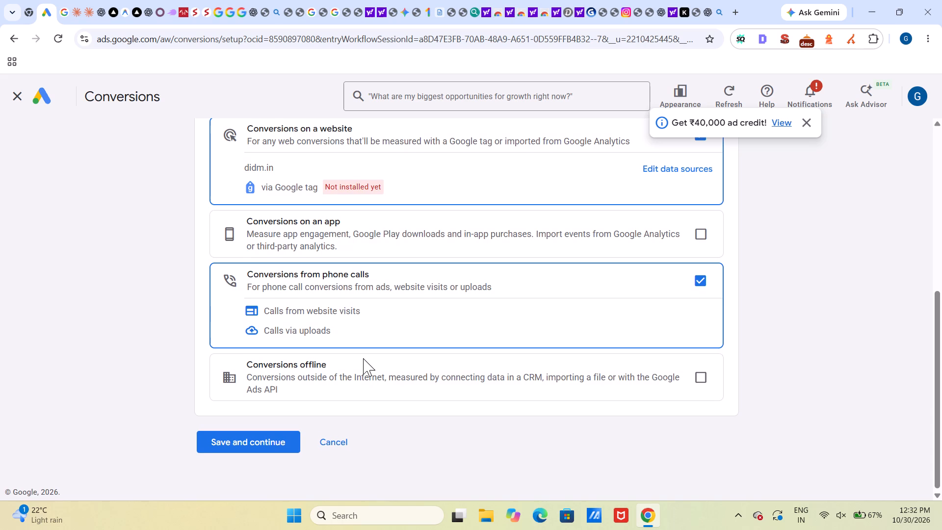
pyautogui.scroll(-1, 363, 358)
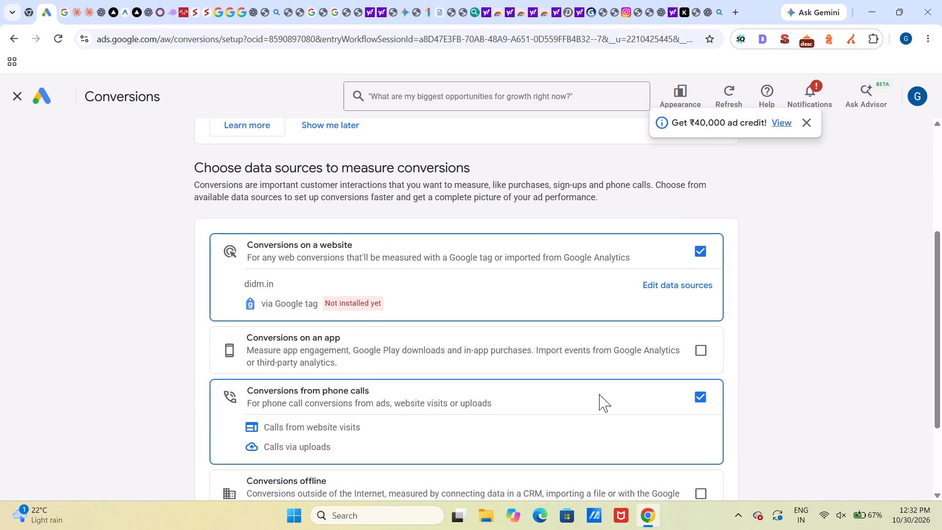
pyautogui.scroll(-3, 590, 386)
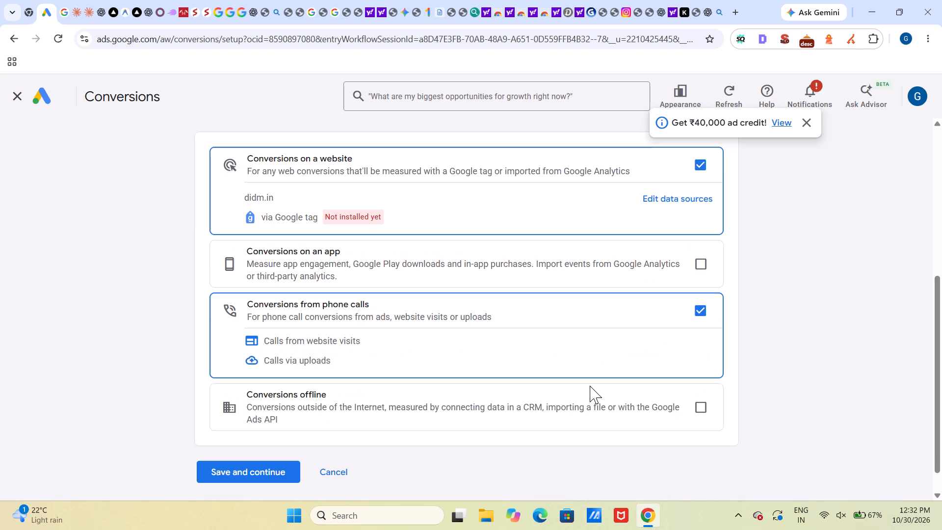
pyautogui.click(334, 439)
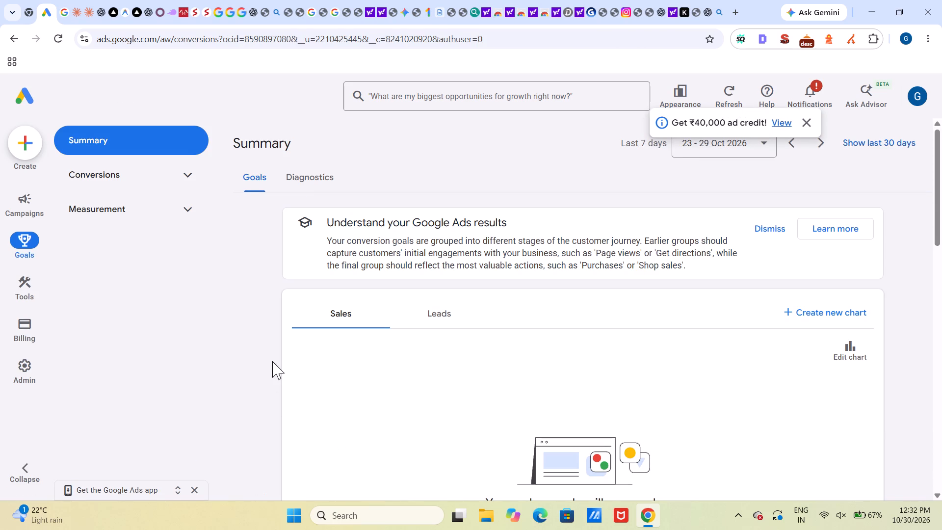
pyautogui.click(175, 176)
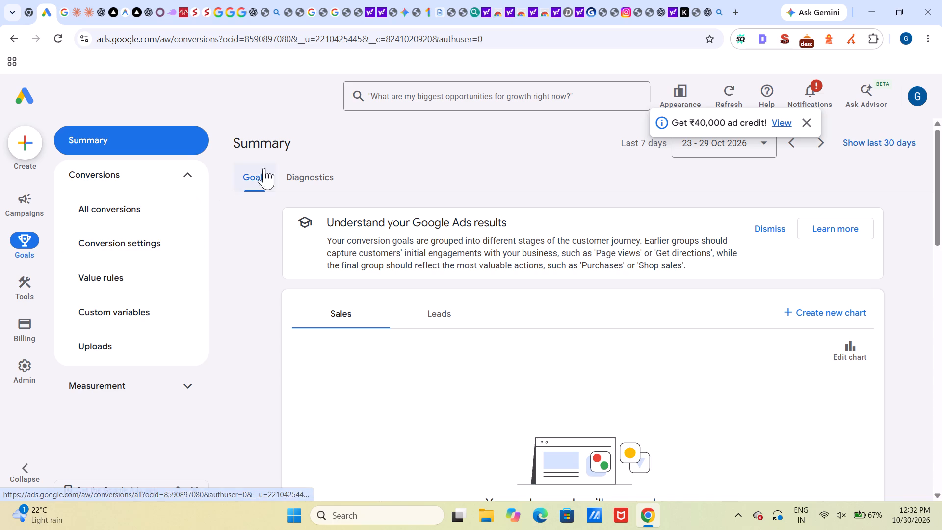
# Start creating a new campaign and skip the business name and web page details.
pyautogui.click(23, 137)
pyautogui.click(48, 132)
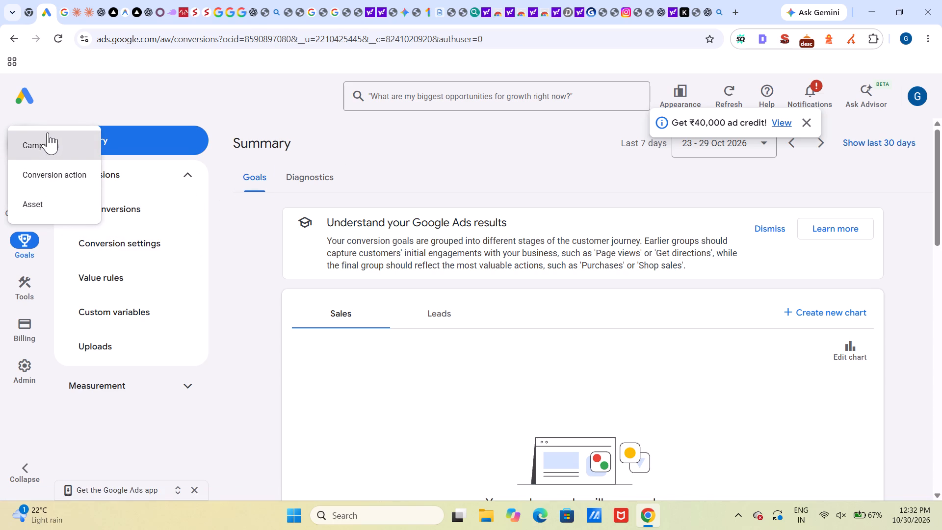
pyautogui.scroll(-3, 284, 330)
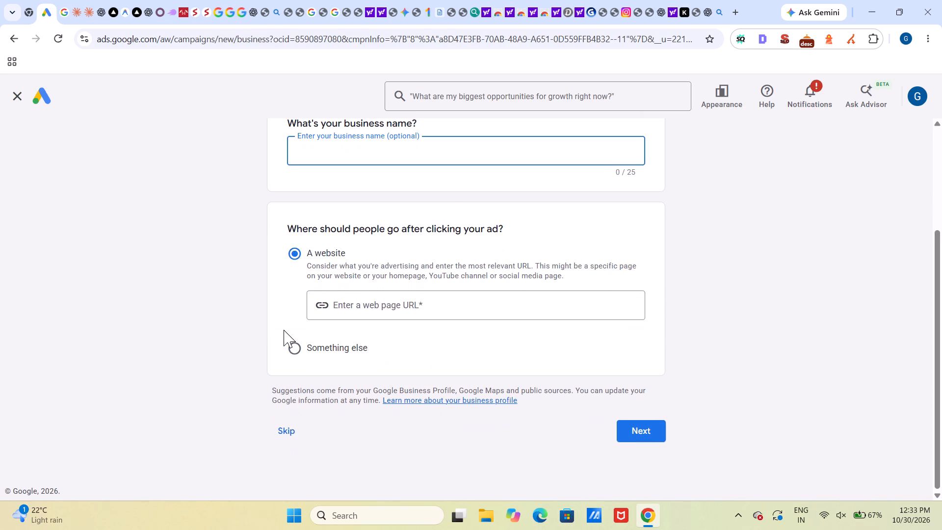
pyautogui.click(282, 424)
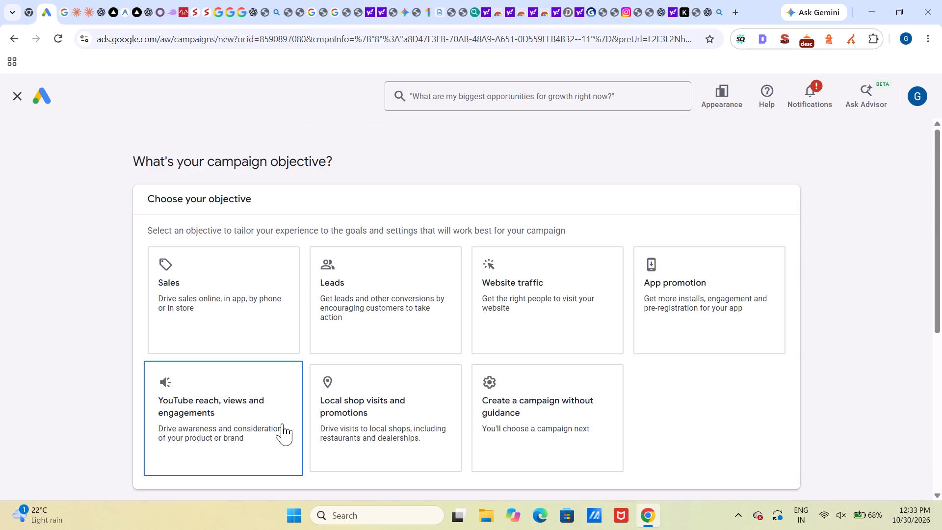
# Choose the Leads objective, continue with the account-default "Submit lead forms" goal, and select Search as the campaign type.
pyautogui.click(346, 344)
pyautogui.scroll(-4, 346, 344)
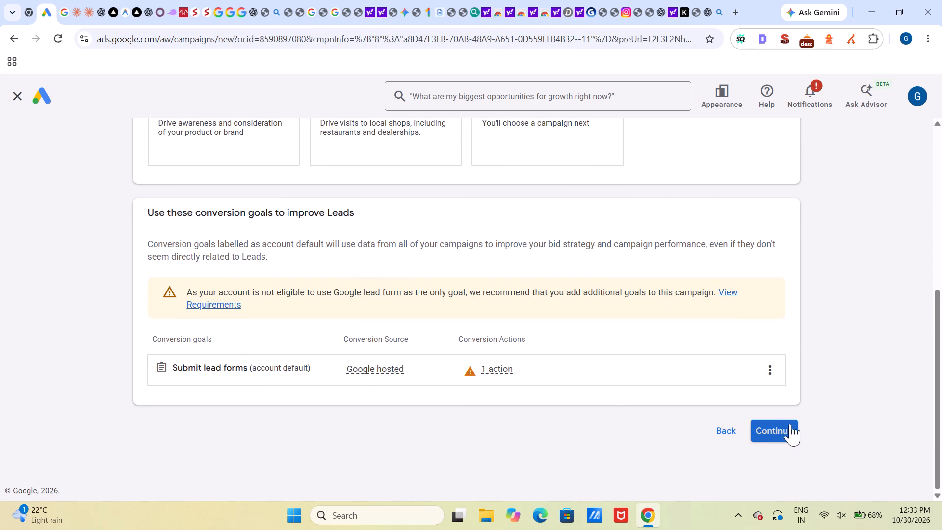
pyautogui.click(790, 424)
pyautogui.scroll(-2, 608, 400)
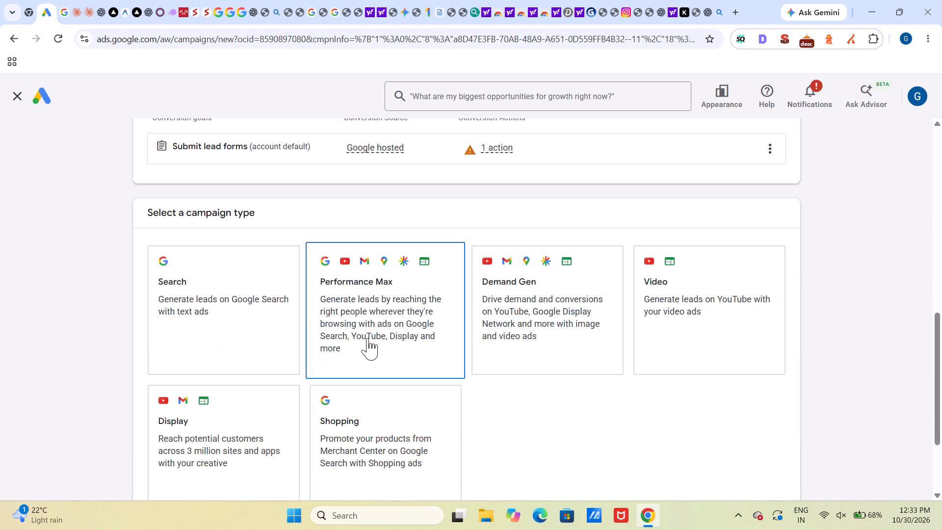
pyautogui.click(261, 286)
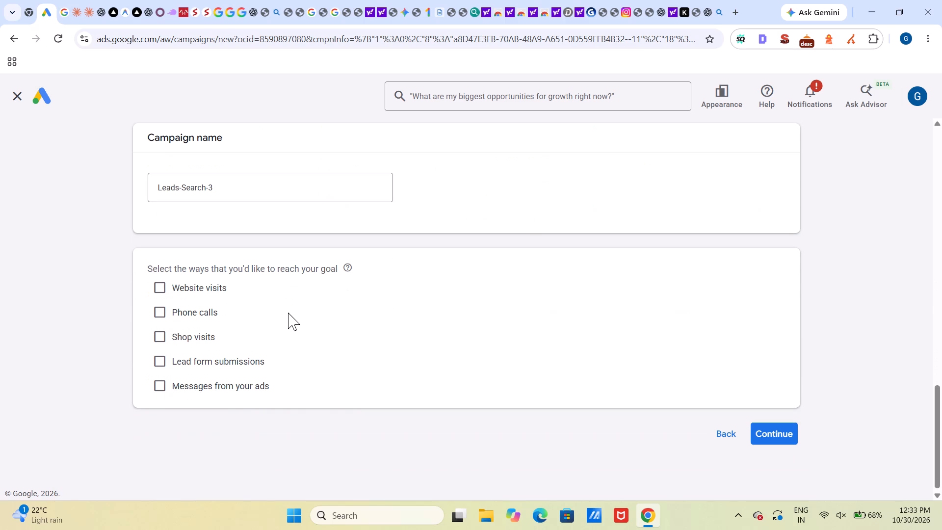
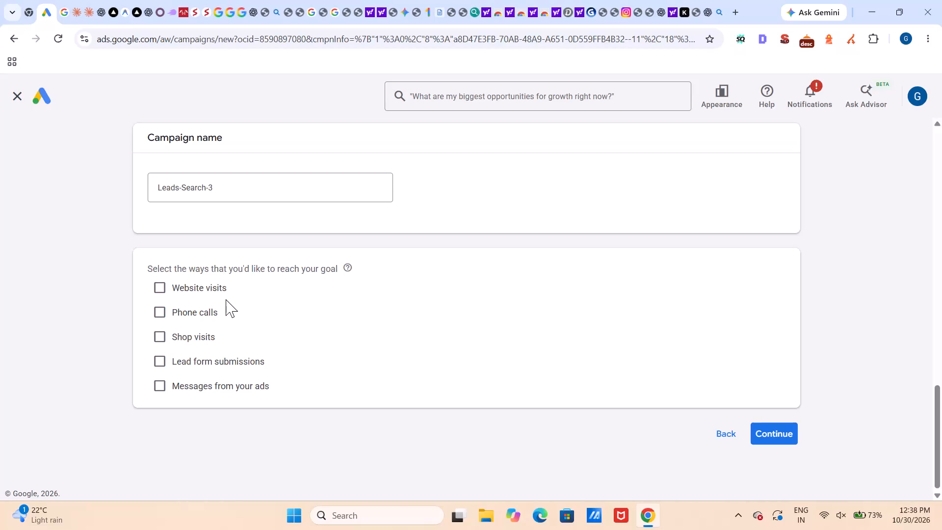
# Close the current campaign setup and start over, skipping the business name and web page details.
pyautogui.scroll(5, 226, 299)
pyautogui.scroll(-1, 226, 299)
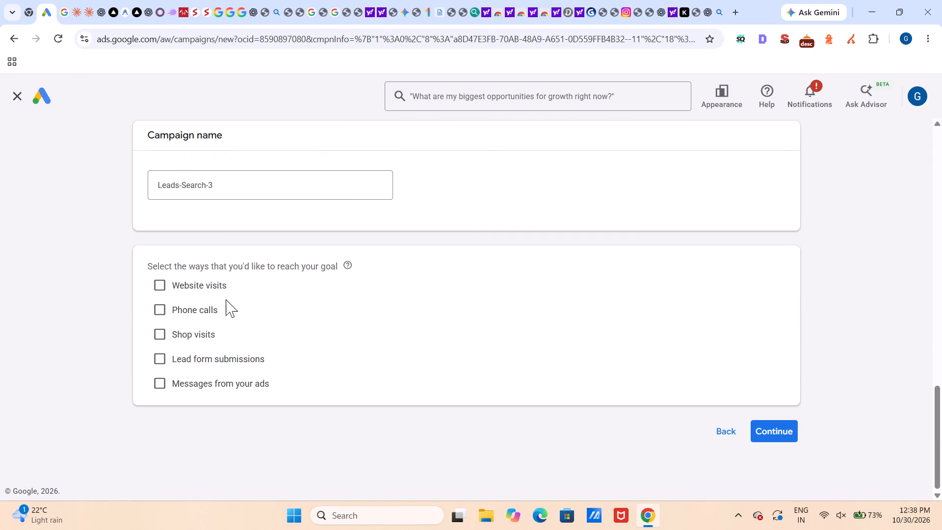
pyautogui.scroll(6, 226, 299)
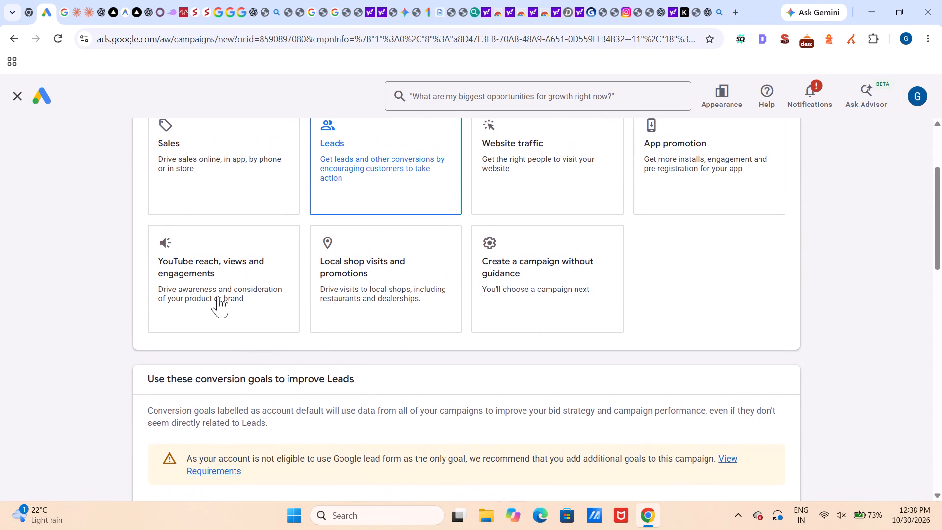
pyautogui.click(16, 96)
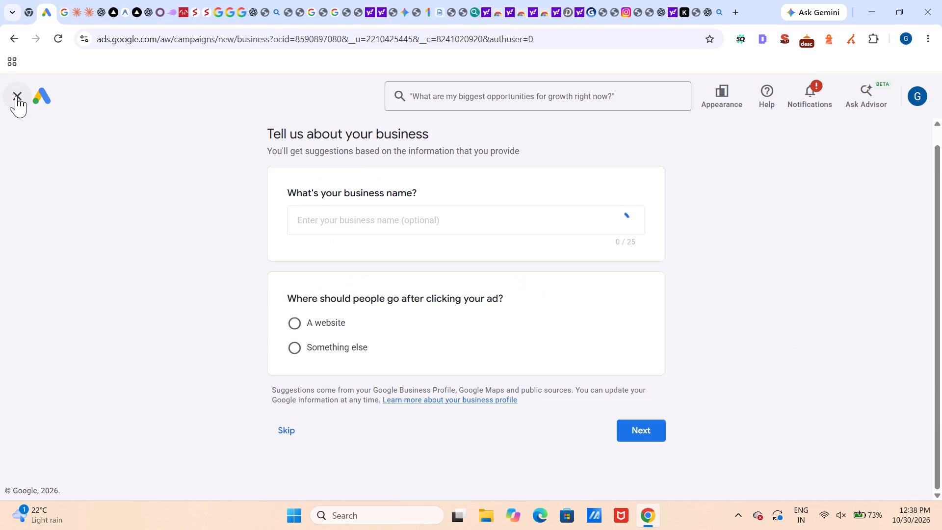
pyautogui.scroll(-2, 344, 348)
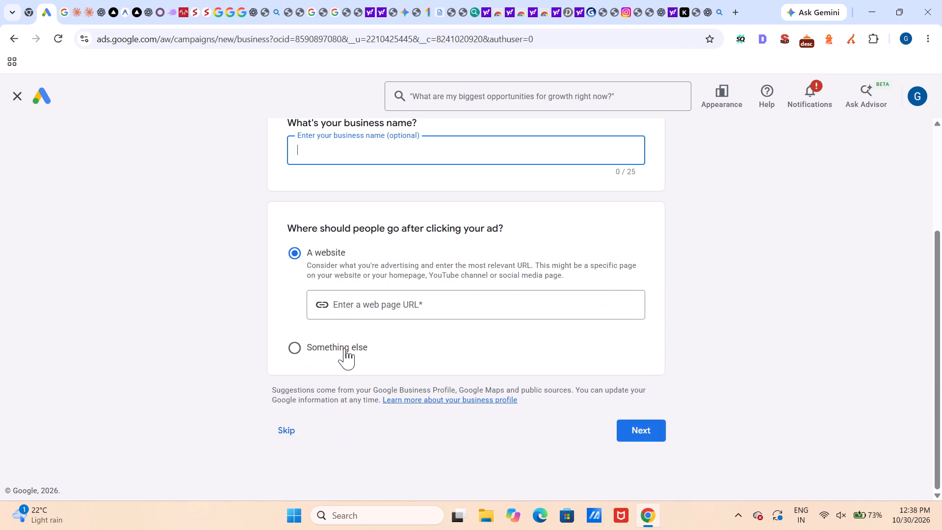
pyautogui.click(292, 419)
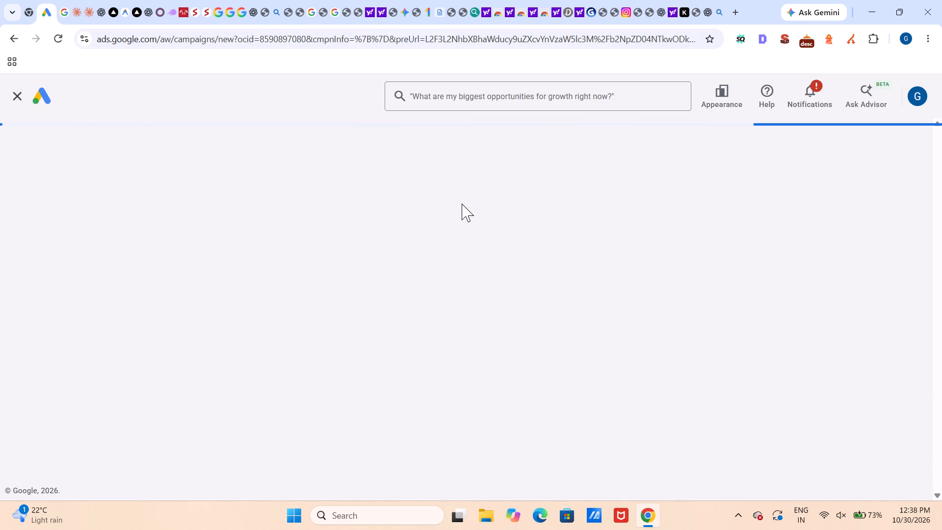
# Choose the Leads objective, continue with the account-default "Submit lead forms" goal, and select Search as the campaign type.
pyautogui.click(418, 263)
pyautogui.scroll(-1, 418, 263)
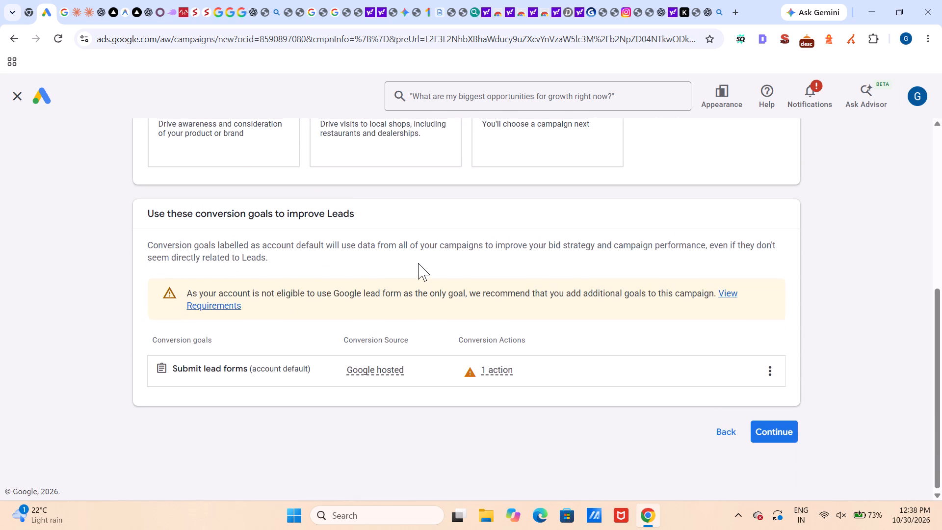
pyautogui.scroll(-2, 418, 263)
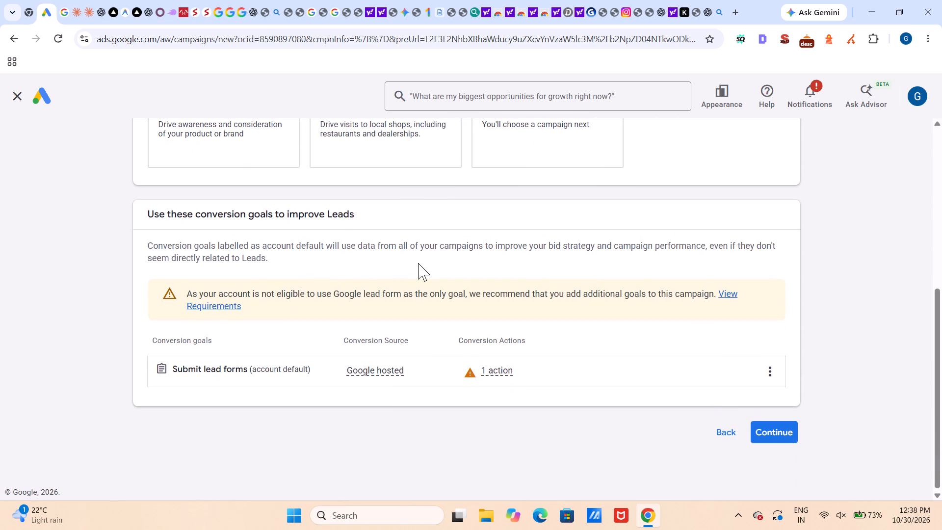
pyautogui.scroll(-1, 418, 263)
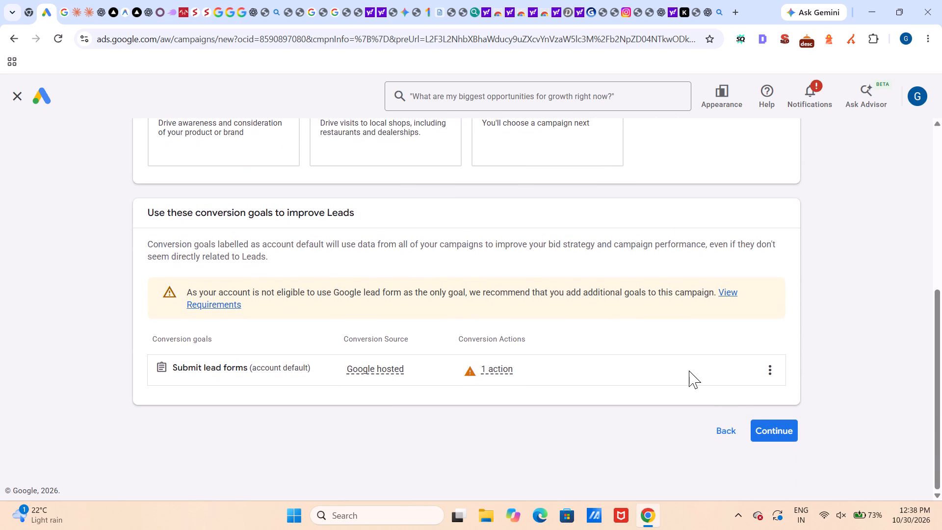
pyautogui.click(772, 424)
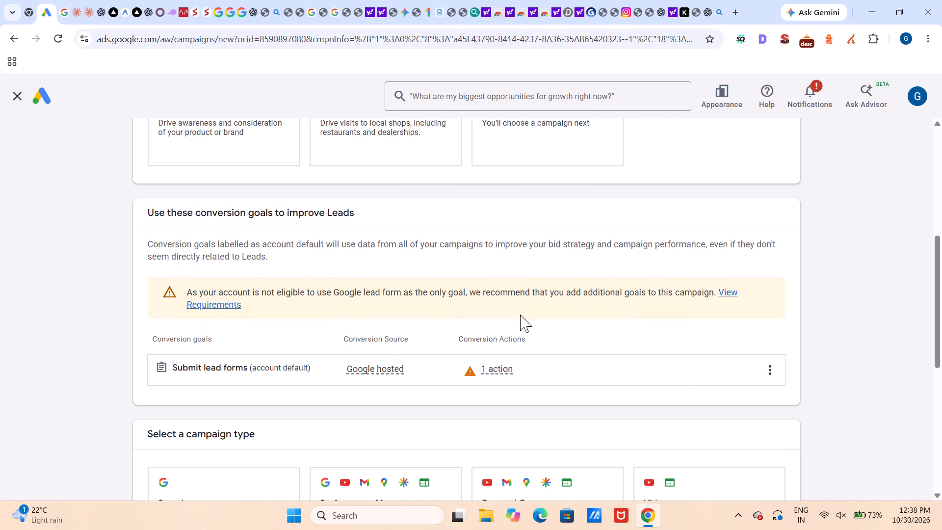
pyautogui.scroll(-1, 502, 292)
pyautogui.click(273, 397)
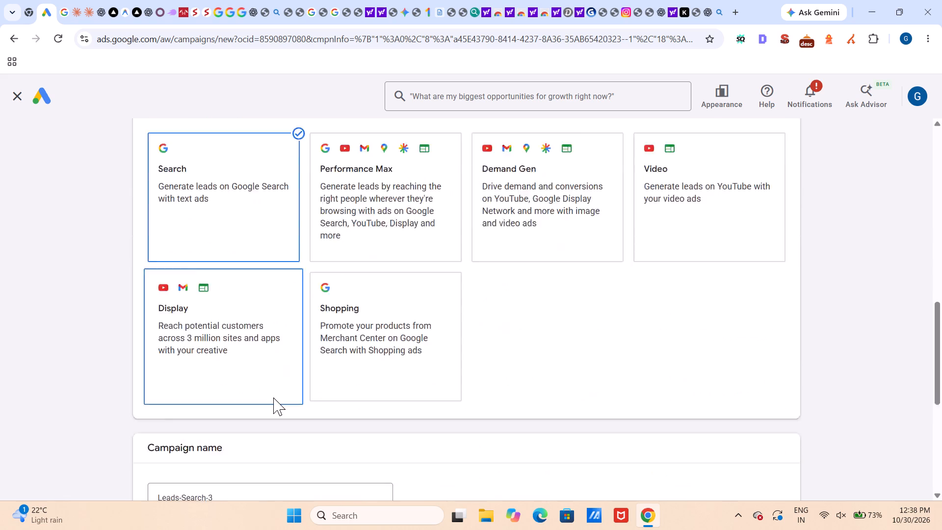
# Replace the default campaign name with a new name beginning with "di".
pyautogui.scroll(-1, 273, 397)
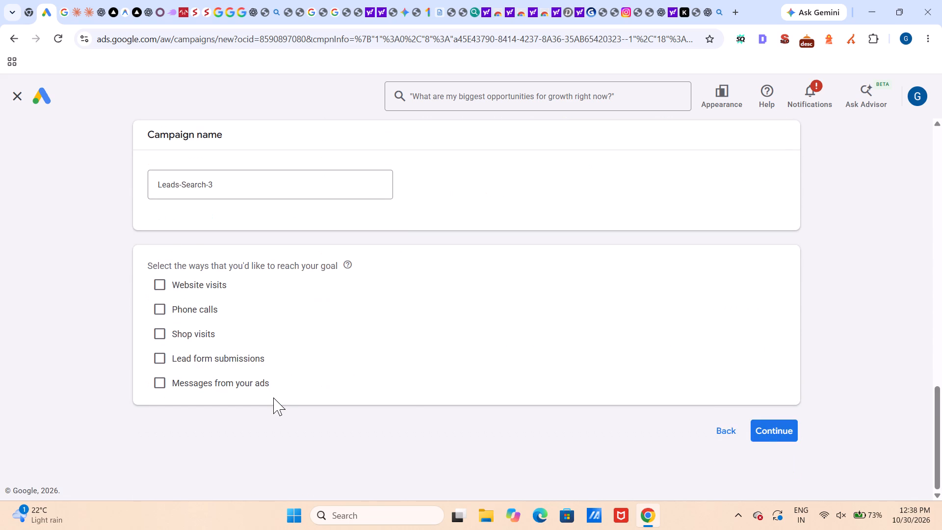
pyautogui.scroll(1, 434, 286)
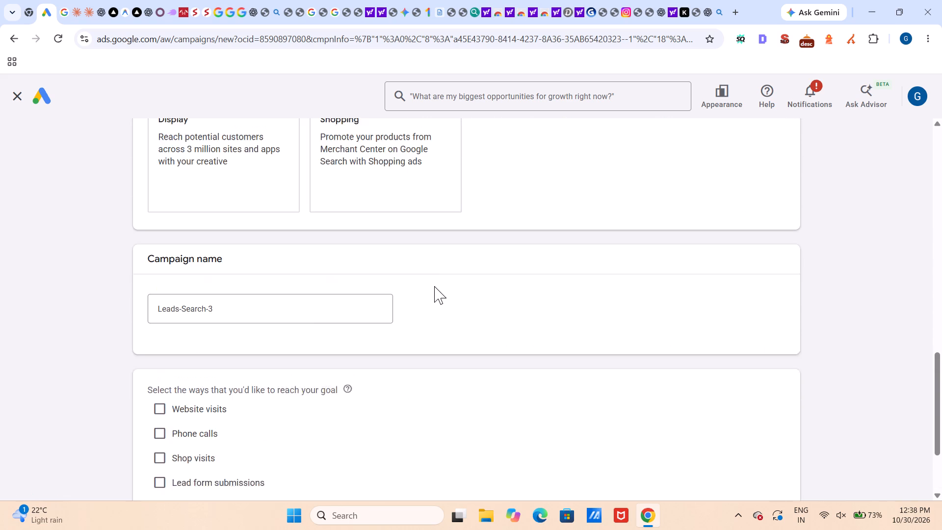
pyautogui.scroll(1, 434, 286)
pyautogui.scroll(-1, 434, 286)
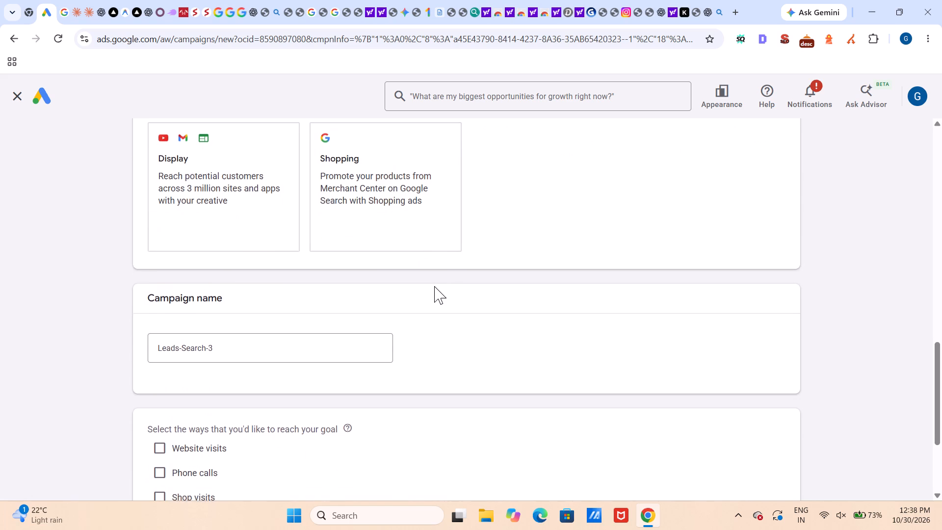
pyautogui.scroll(-1, 434, 286)
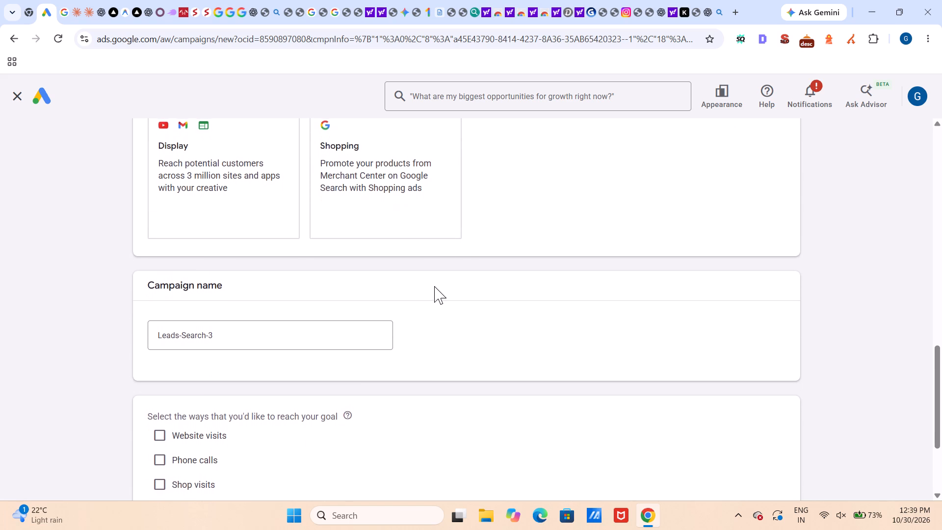
pyautogui.scroll(-1, 434, 286)
pyautogui.click(307, 258)
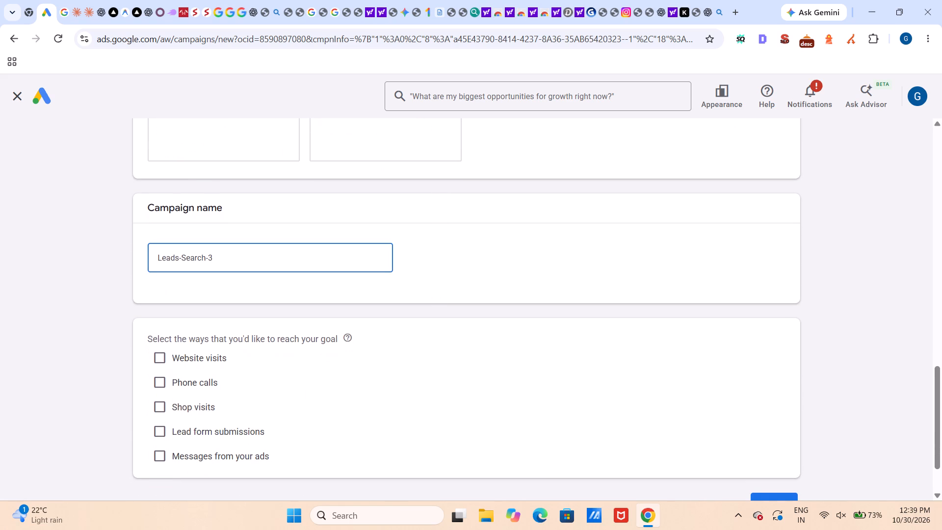
pyautogui.press('BackSpace')
pyautogui.press('BackSpace')
pyautogui.press('BackSpace')
pyautogui.press('BackSpace')
pyautogui.press('BackSpace')
pyautogui.press('BackSpace')
pyautogui.press('BackSpace')
pyautogui.press('BackSpace')
pyautogui.press('BackSpace')
pyautogui.press('BackSpace')
pyautogui.press('BackSpace')
pyautogui.press('BackSpace')
pyautogui.press('BackSpace')
pyautogui.press('BackSpace')
pyautogui.press('BackSpace')
pyautogui.press('BackSpace')
pyautogui.press('BackSpace')
pyautogui.press('BackSpace')
pyautogui.press('BackSpace')
pyautogui.press('BackSpace')
pyautogui.write('di')
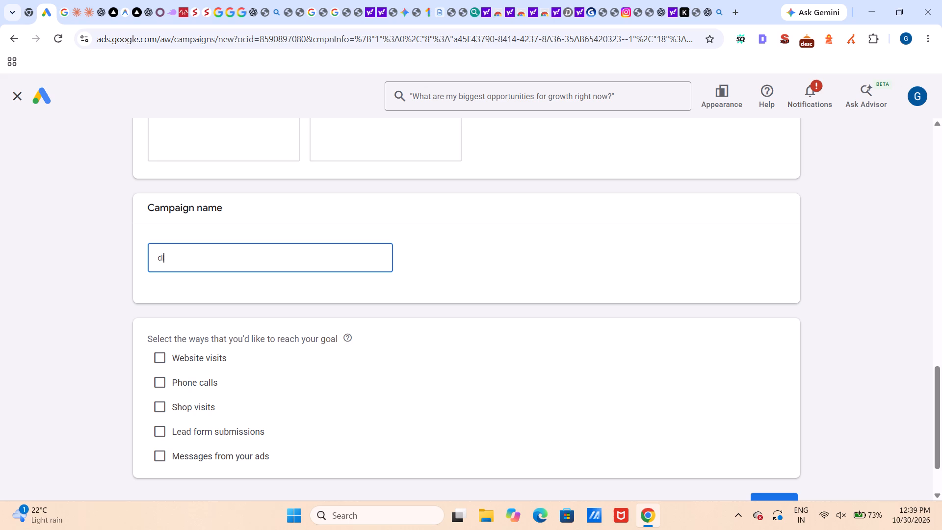
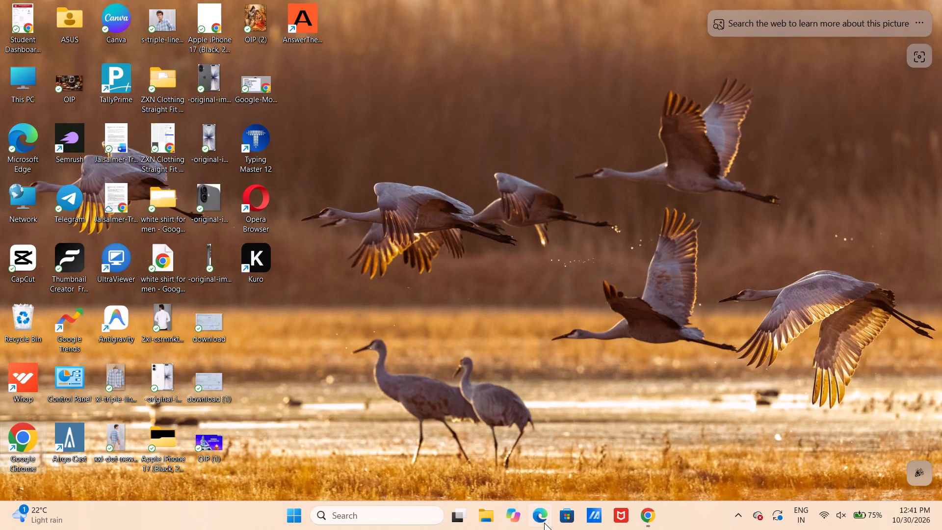
# In File Explorer, look through the recent files and open the ad_groups_and_keywords file from Downloads.
pyautogui.click(482, 520)
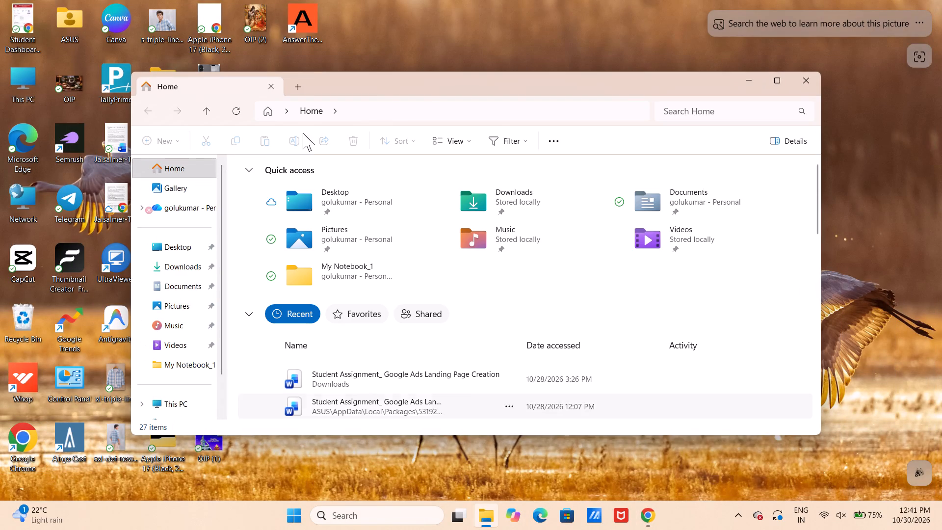
pyautogui.scroll(-1, 348, 313)
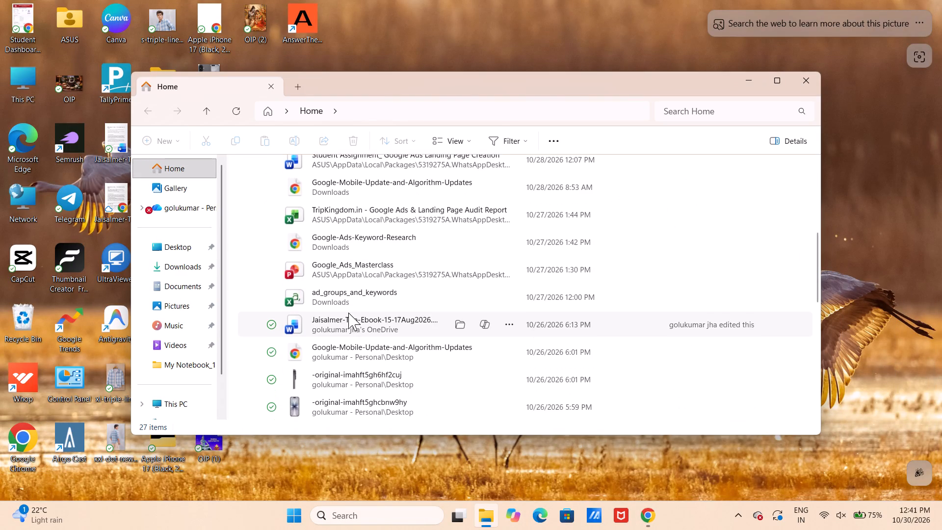
pyautogui.scroll(-3, 348, 313)
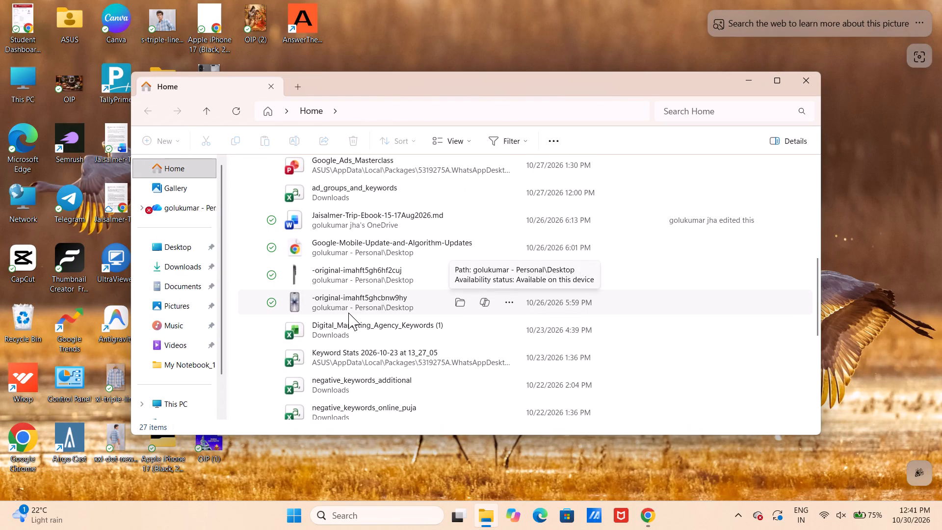
pyautogui.scroll(-1, 348, 313)
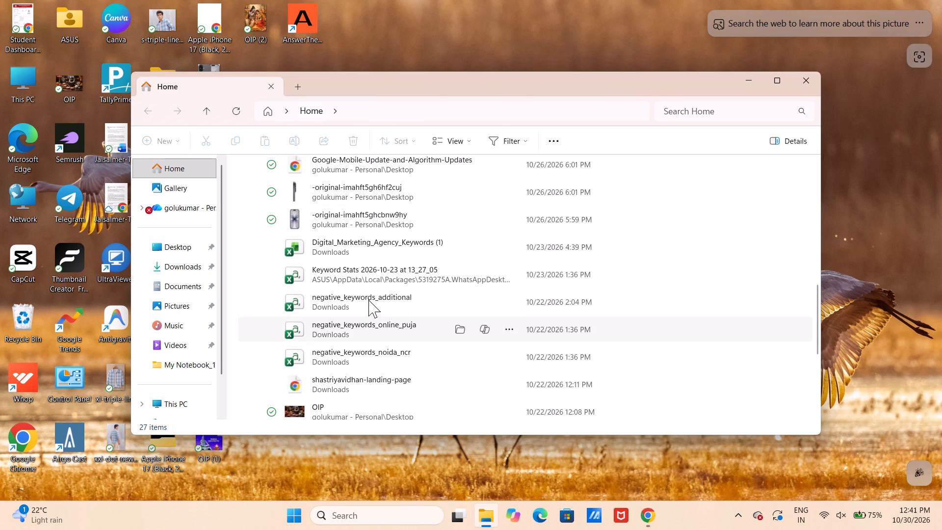
pyautogui.scroll(2, 368, 300)
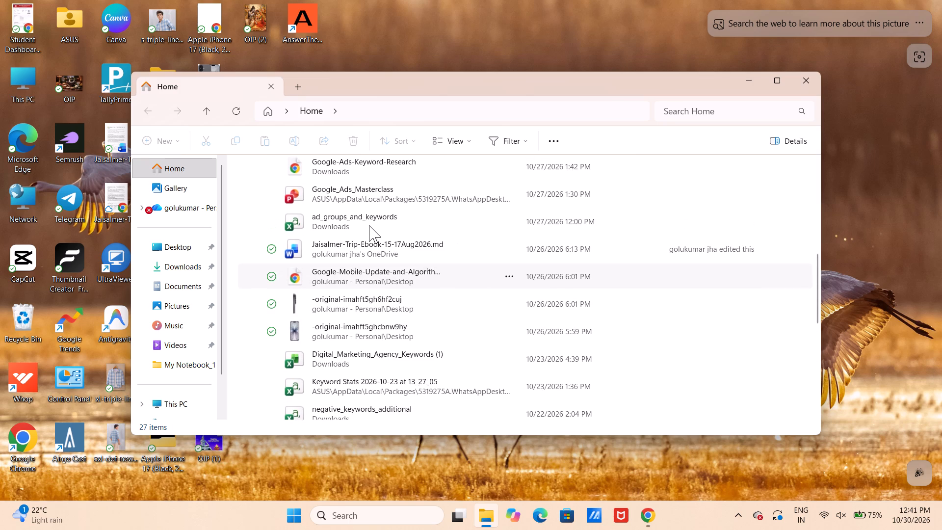
pyautogui.rightClick(368, 224)
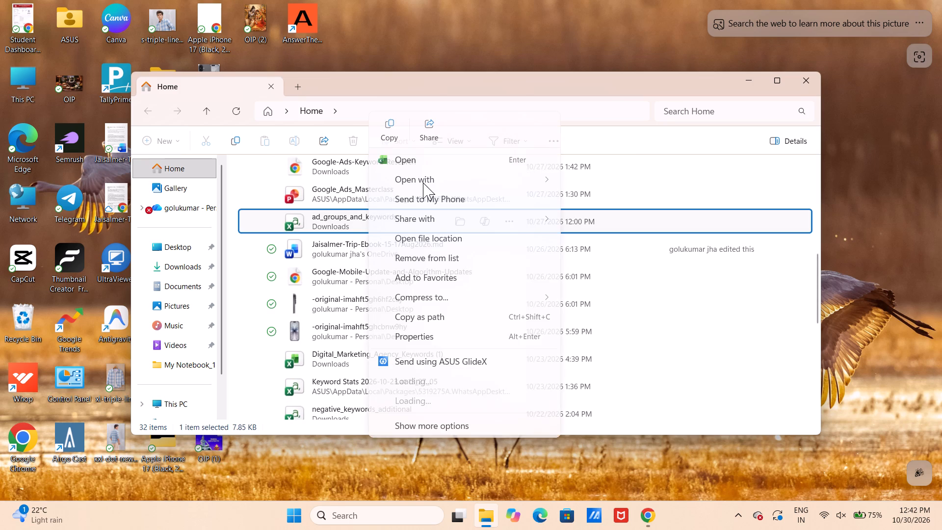
pyautogui.click(443, 168)
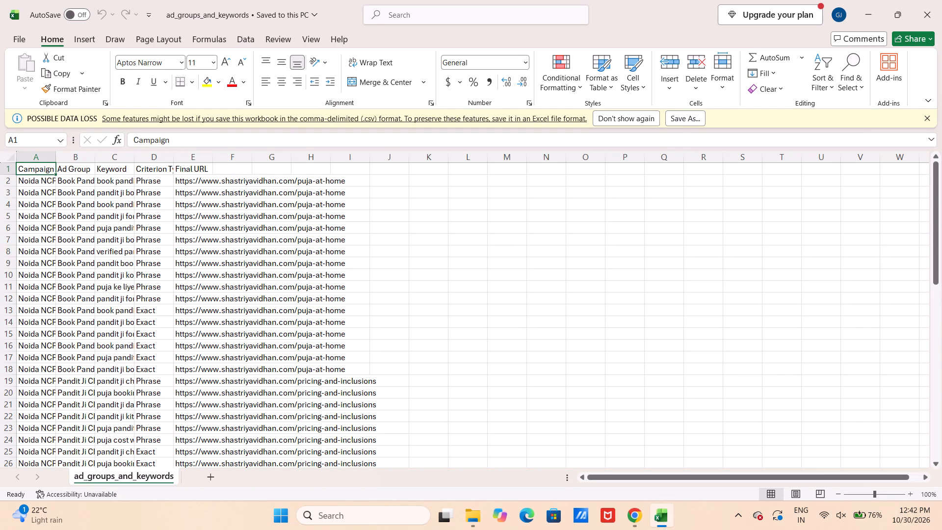
# Examine the campaign, ad group, keyword and final URL rows in ad_groups_and_keywords, and close the workbook.
pyautogui.scroll(-3, 517, 244)
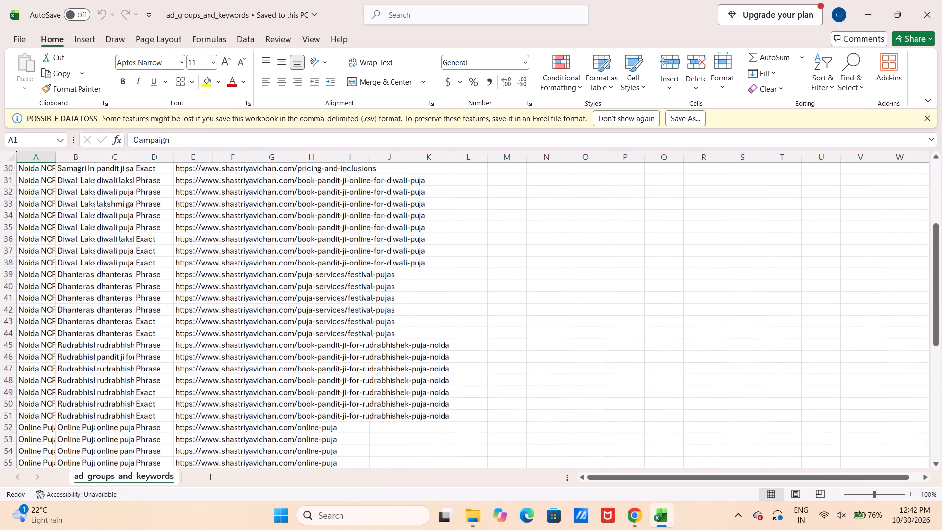
pyautogui.scroll(-2, 517, 244)
pyautogui.scroll(4, 517, 244)
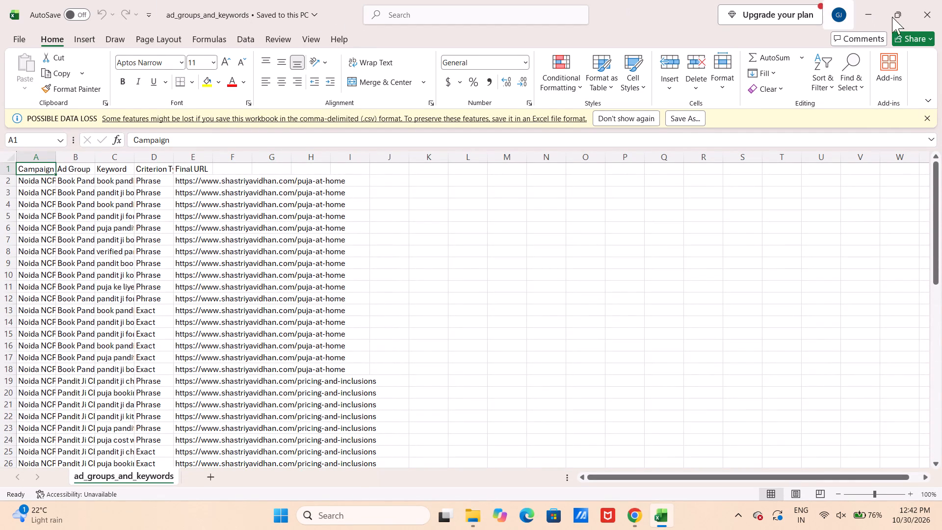
pyautogui.click(923, 12)
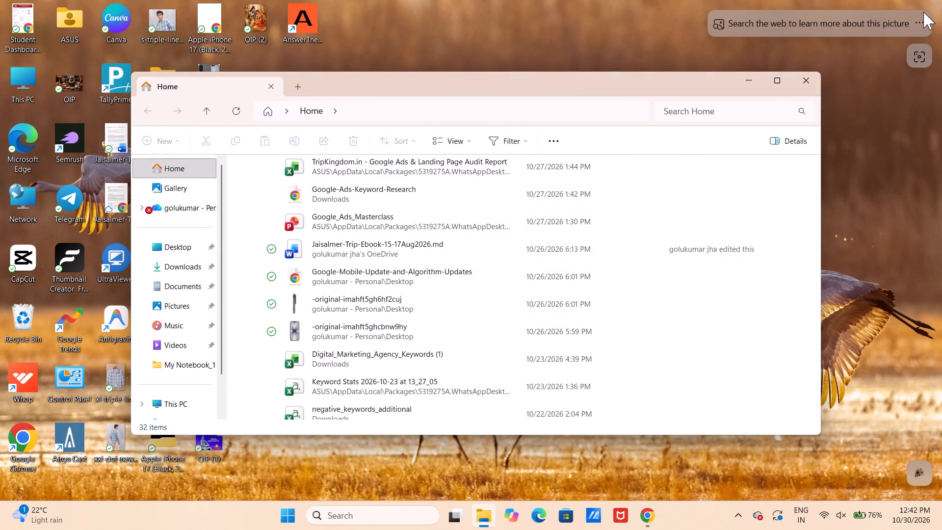
# Reopen ad_groups_and_keywords from the recent files, check its rows to the end of the data, and close it.
pyautogui.scroll(1, 360, 307)
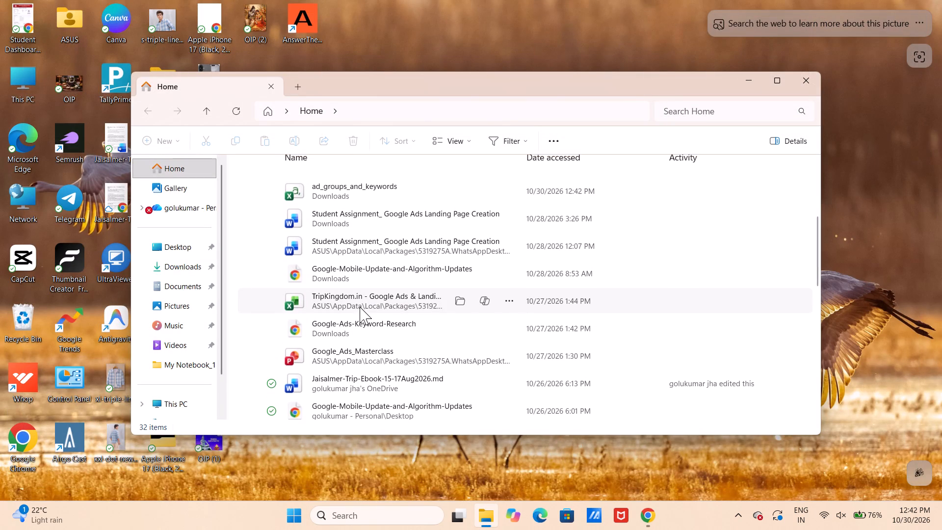
pyautogui.scroll(2, 360, 307)
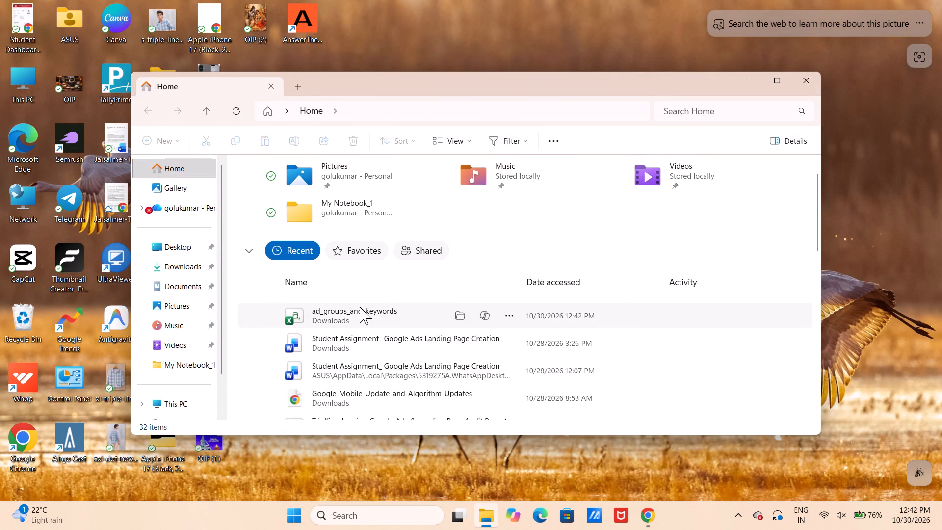
pyautogui.click(362, 309)
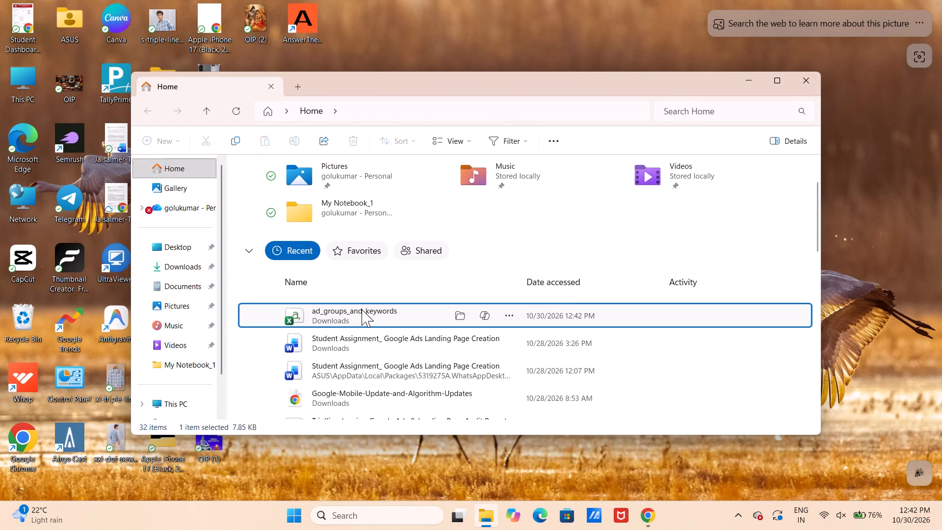
pyautogui.doubleClick(362, 309)
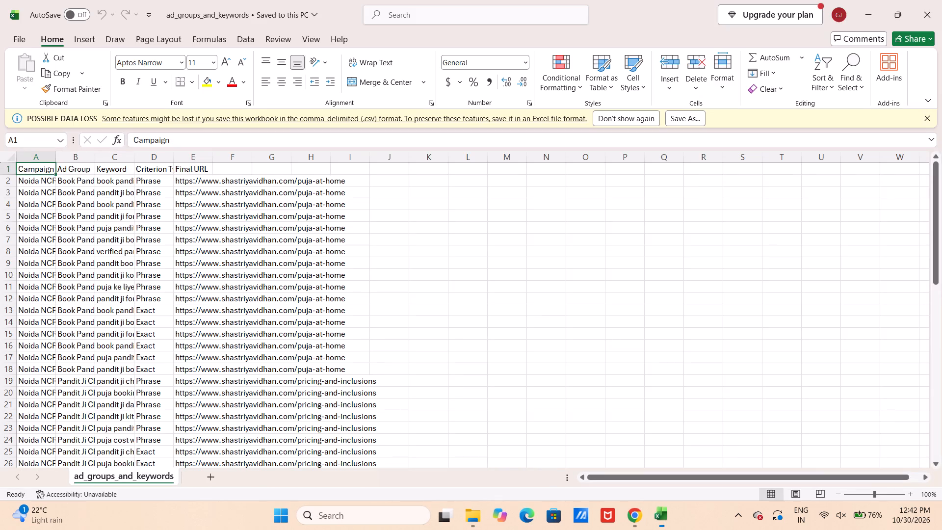
pyautogui.scroll(-3, 477, 183)
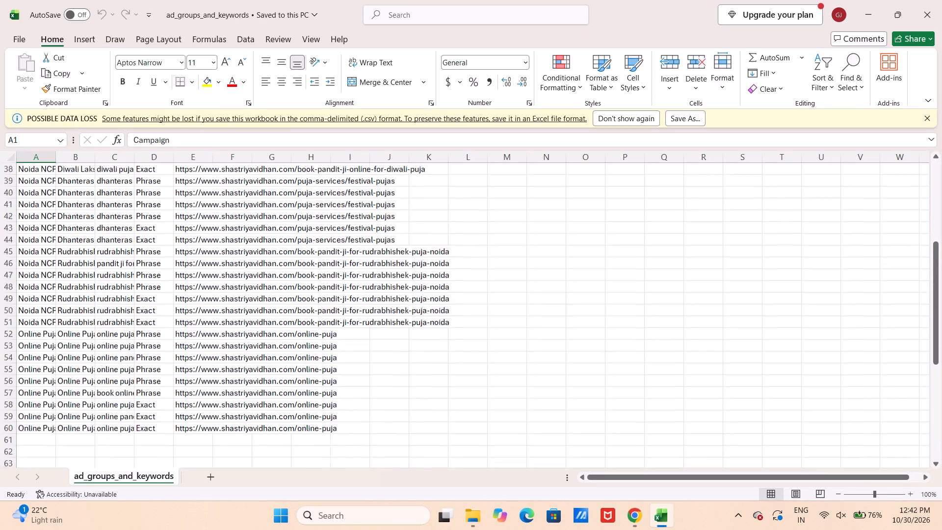
pyautogui.scroll(-8, 477, 183)
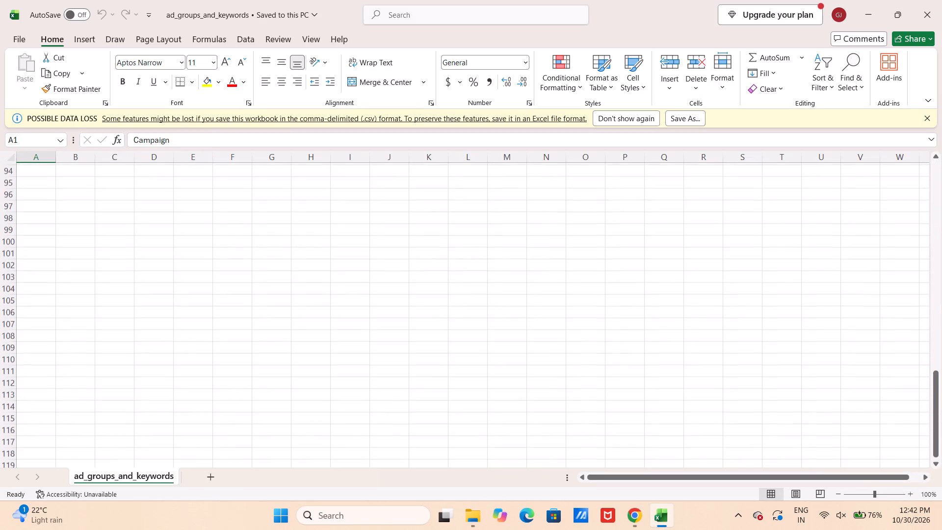
pyautogui.scroll(-3, 477, 183)
pyautogui.scroll(10, 477, 183)
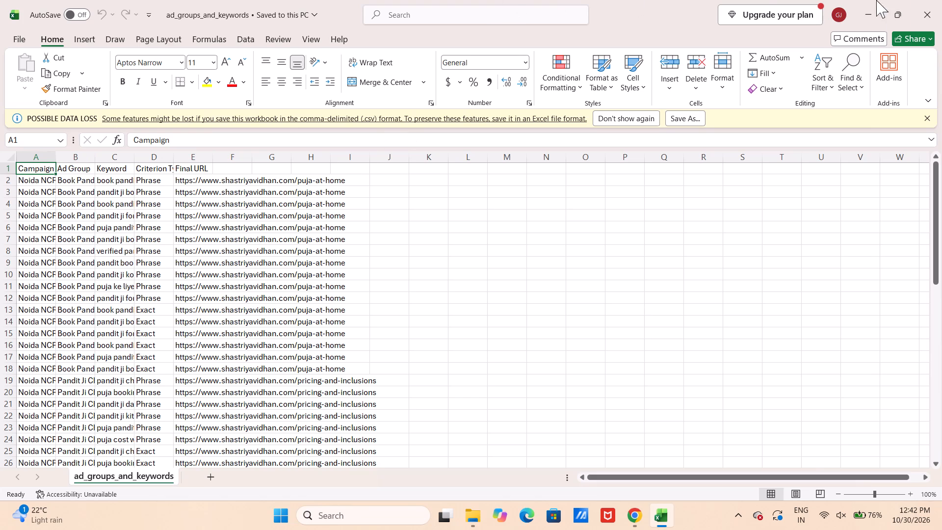
pyautogui.click(933, 0)
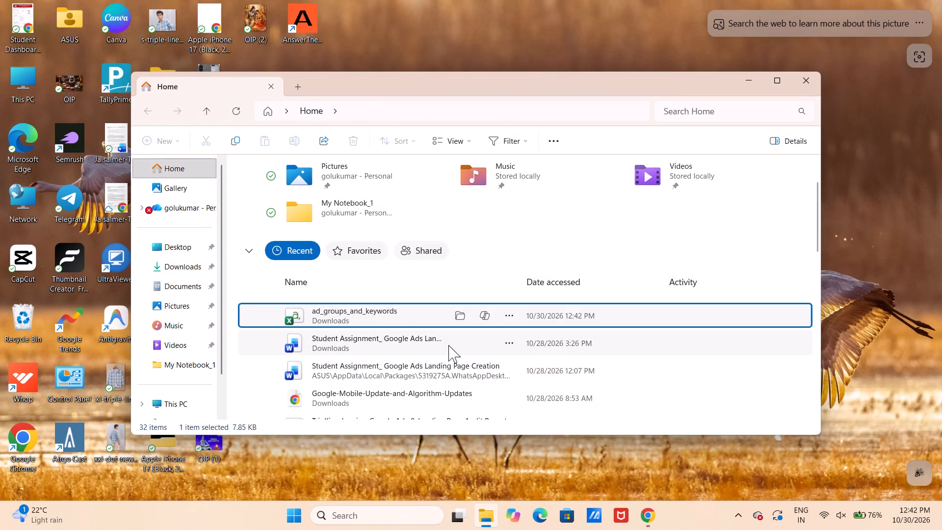
# Open the Google-Ads-Keyword-Research PDF from the recent files, check its cover page, and close it.
pyautogui.scroll(-1, 448, 345)
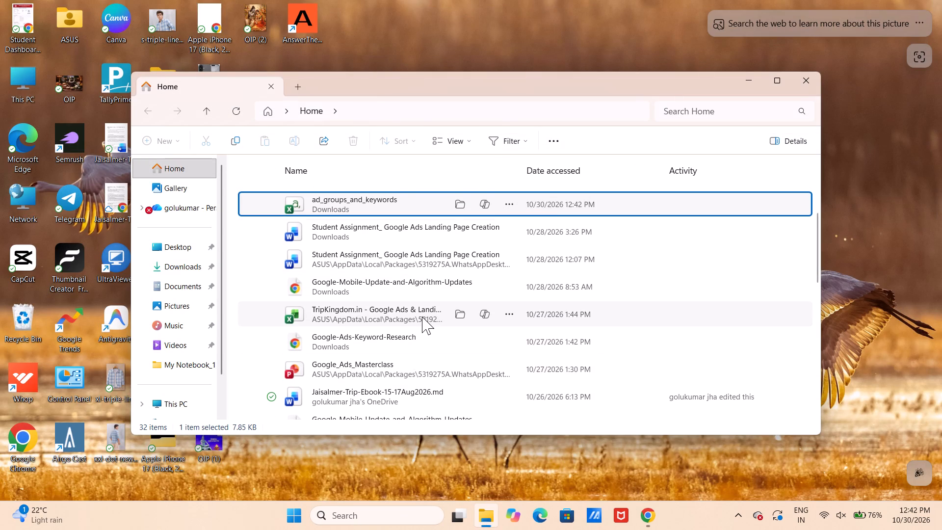
pyautogui.scroll(-1, 422, 317)
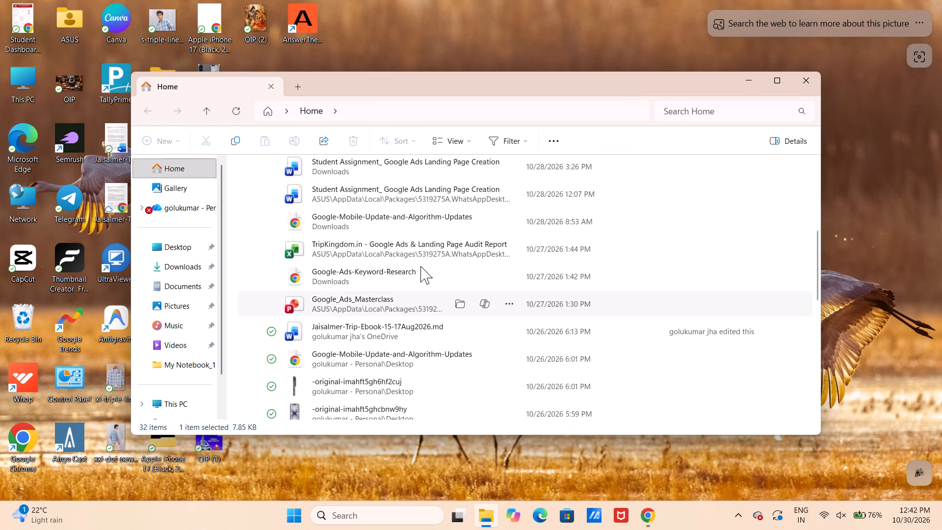
pyautogui.rightClick(421, 268)
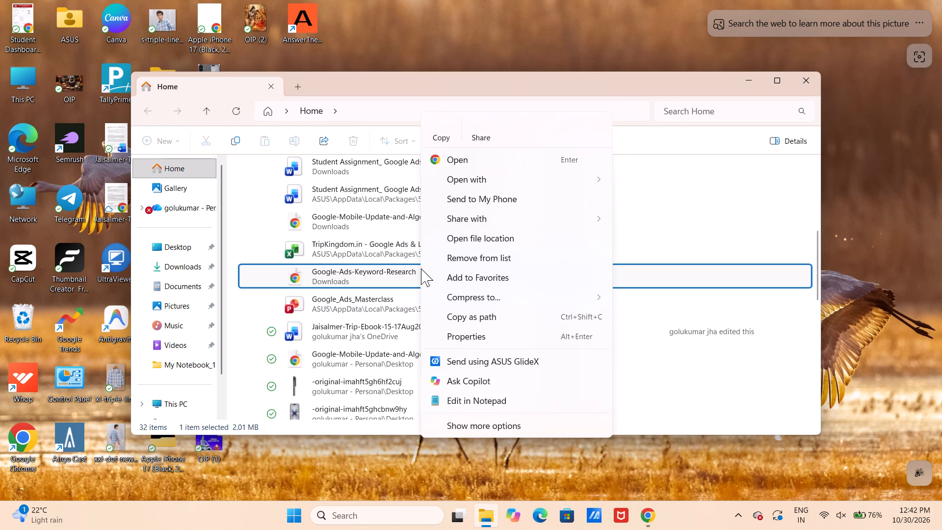
pyautogui.click(421, 268)
pyautogui.doubleClick(386, 269)
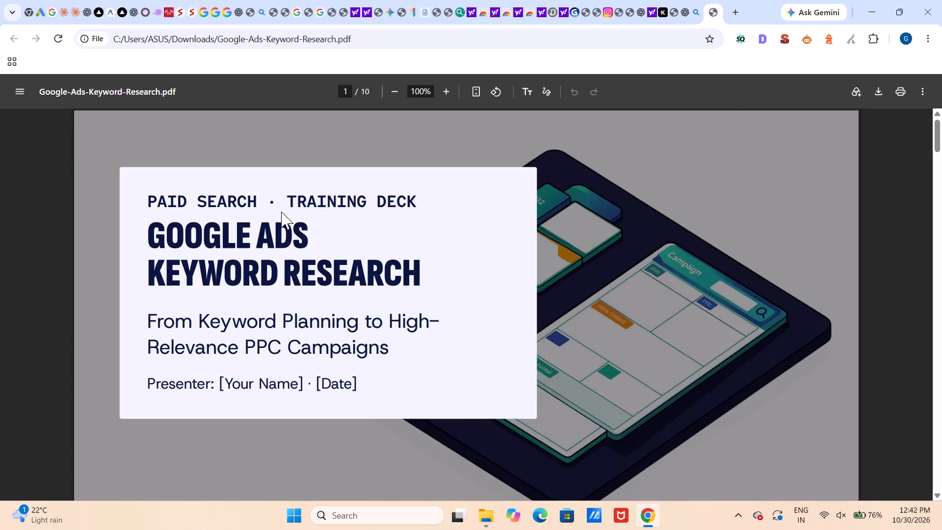
pyautogui.click(718, 13)
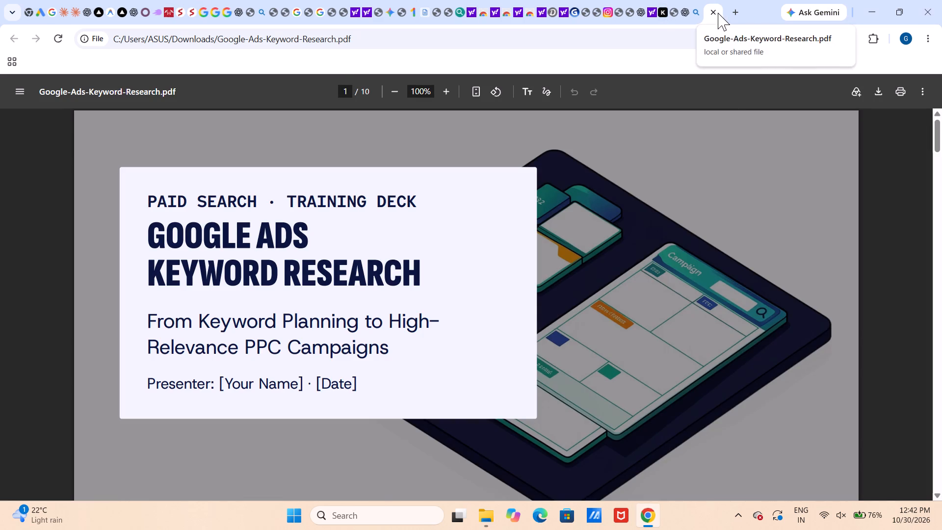